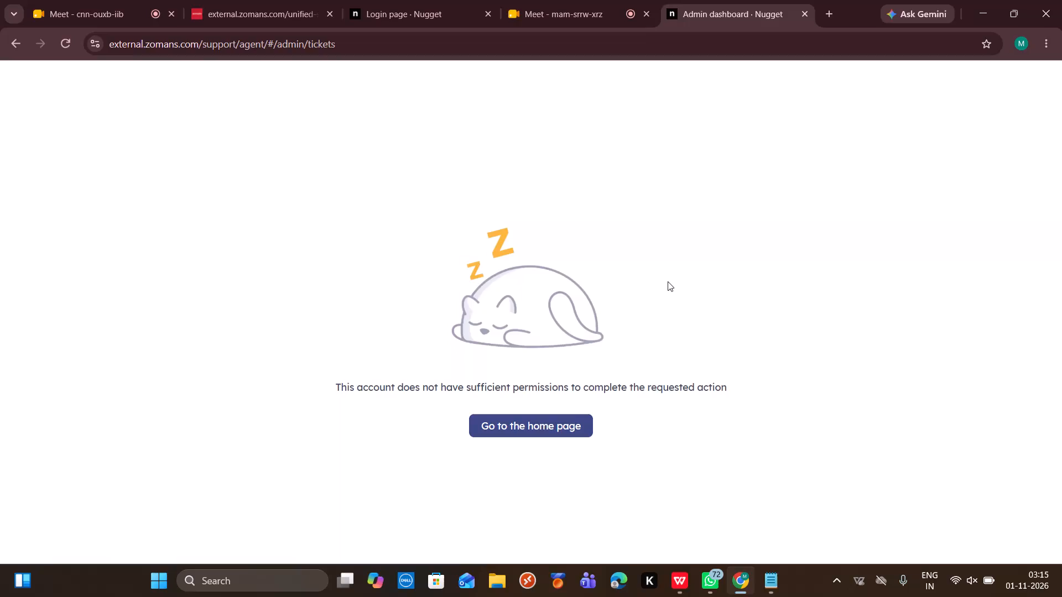
Return to the agent home page, end the break and go online to receive customer support chats.
{"action": "left_click", "coordinate": [521, 424]}
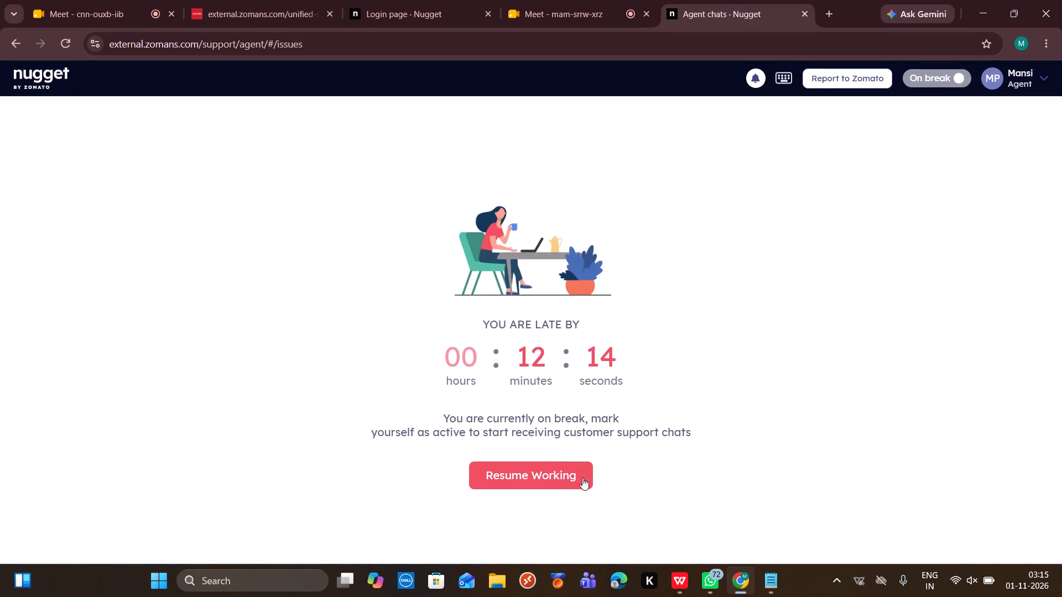
{"action": "left_click", "coordinate": [589, 481]}
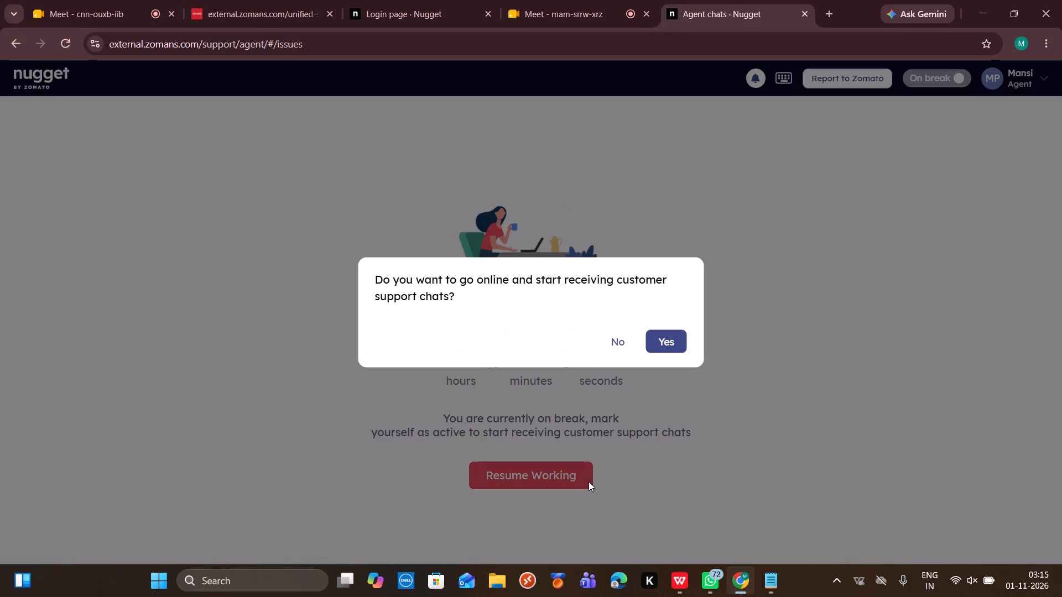
{"action": "left_click", "coordinate": [679, 345]}
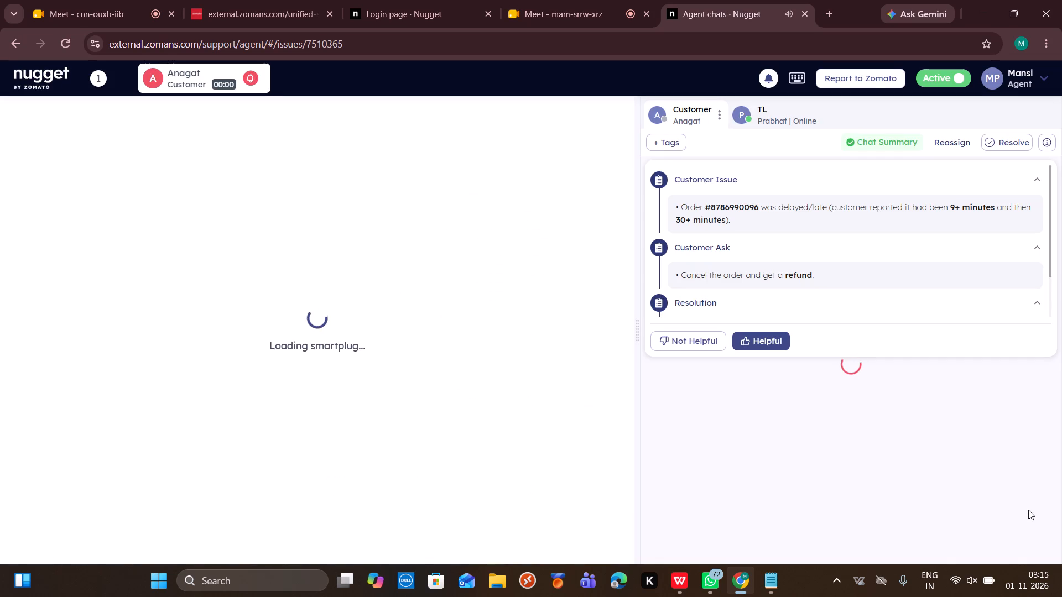
{"action": "left_click", "coordinate": [1033, 488]}
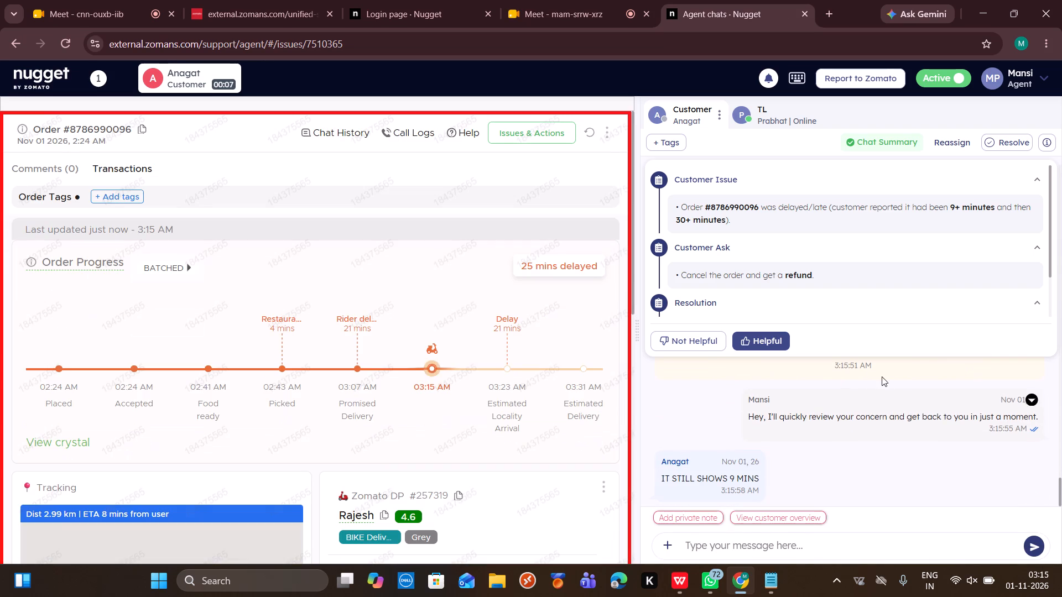
{"action": "left_click", "coordinate": [771, 346]}
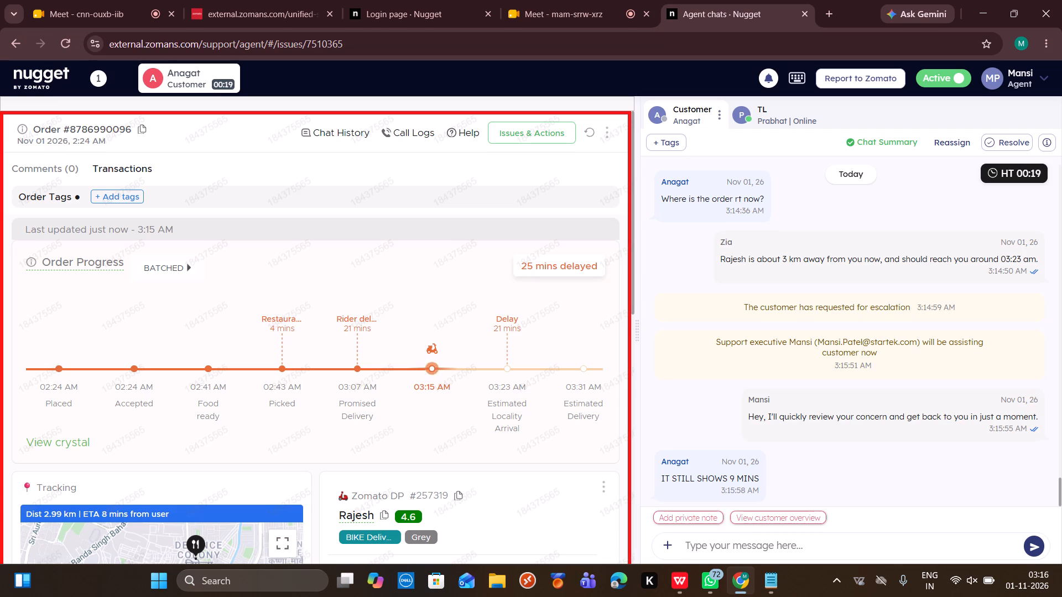
Search the canned responses for "delay" and send the /CFD/Delay/Ack reply to the first customer.
{"action": "type", "text": "/de"}
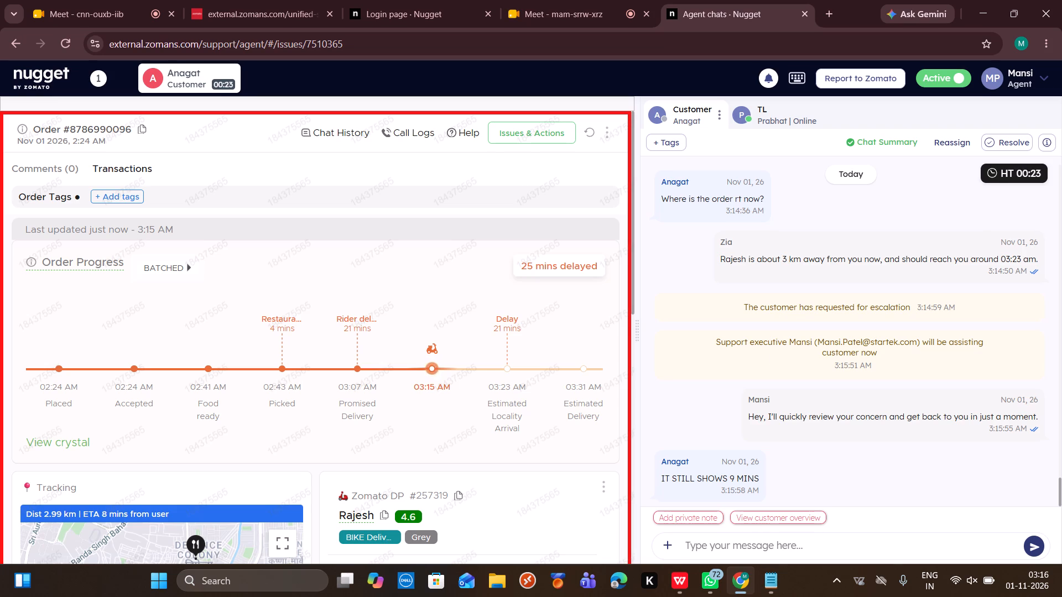
{"action": "left_click", "coordinate": [746, 546]}
{"action": "type", "text": "/delay"}
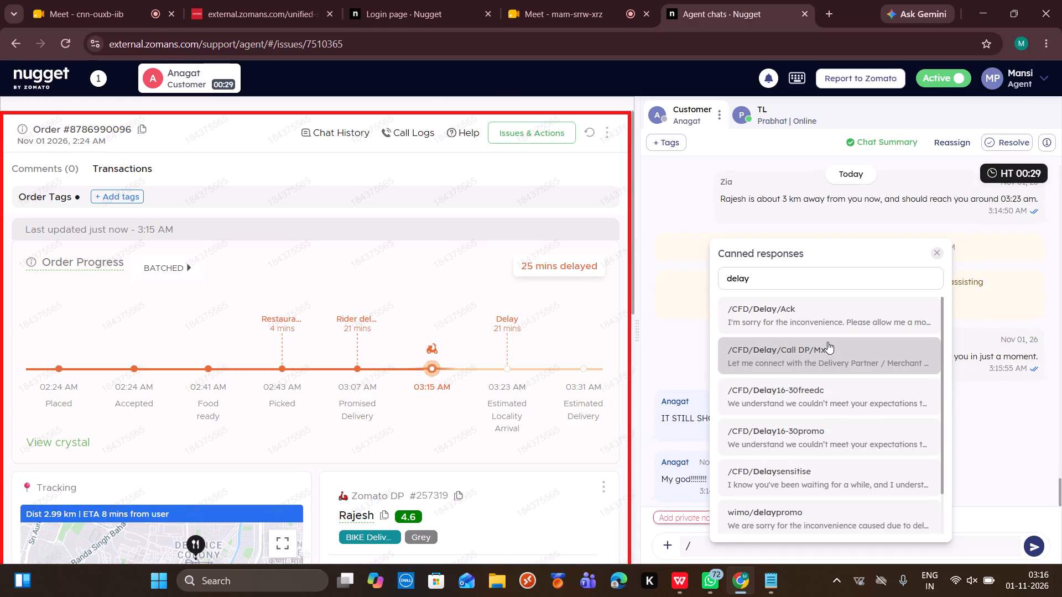
{"action": "left_click", "coordinate": [829, 325]}
{"action": "key", "text": "Return"}
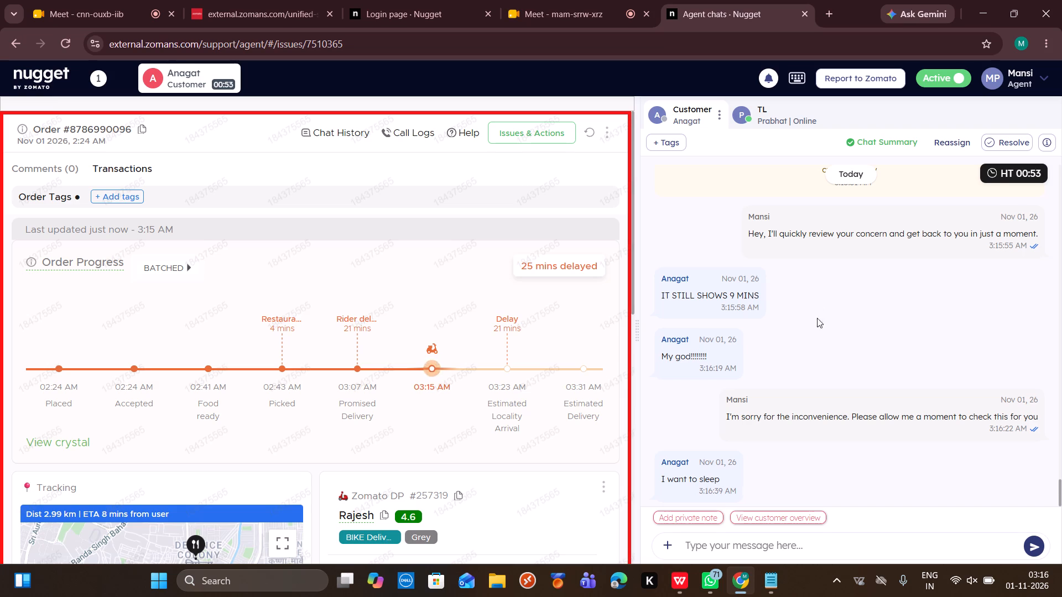
Copy the selected CALLING statement from the HOLD STATEMENTS note in Notepad and send it in the first customer's chat in Chrome.
{"action": "left_click", "coordinate": [780, 572]}
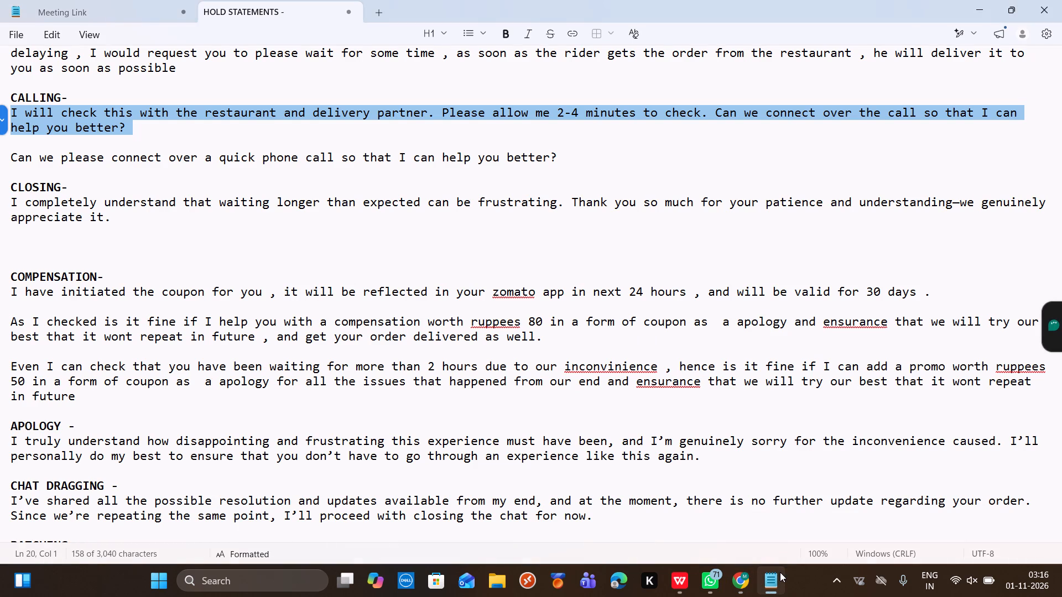
{"action": "key", "text": "ctrl+c"}
{"action": "left_click", "coordinate": [740, 595]}
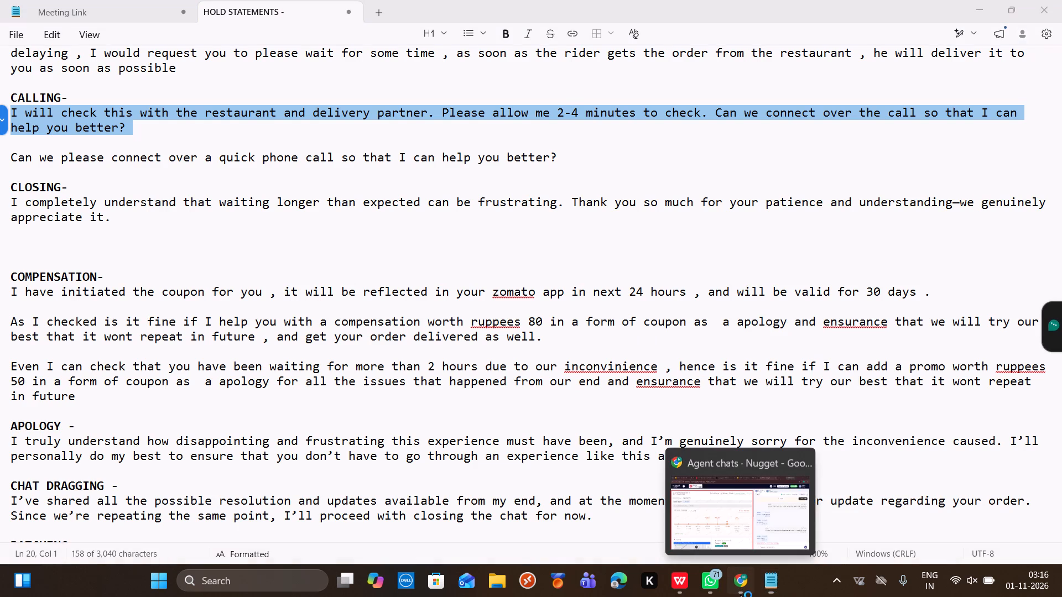
{"action": "left_click", "coordinate": [690, 544]}
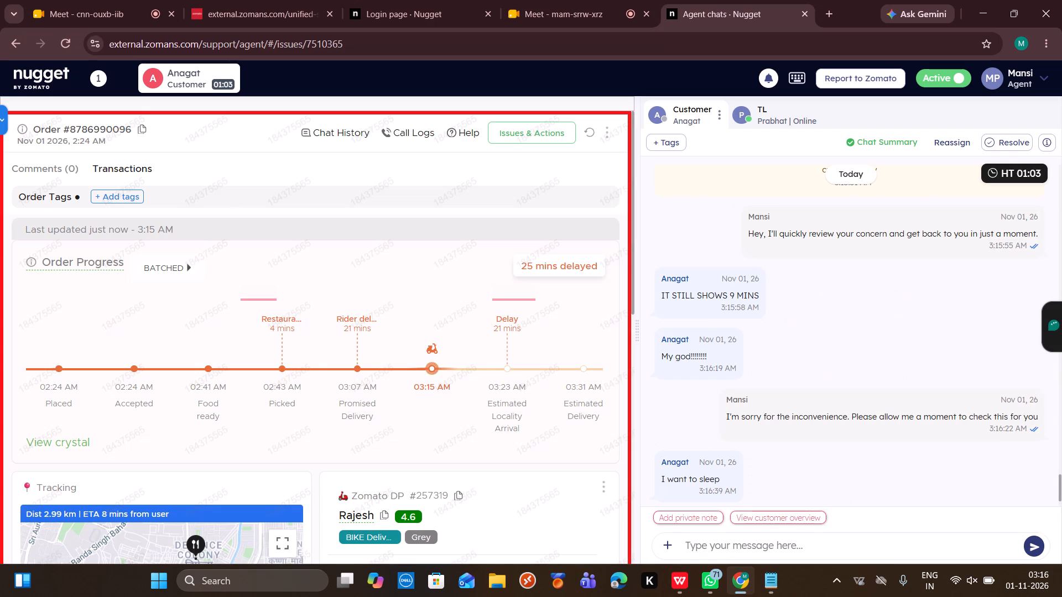
{"action": "key", "text": "ctrl+v"}
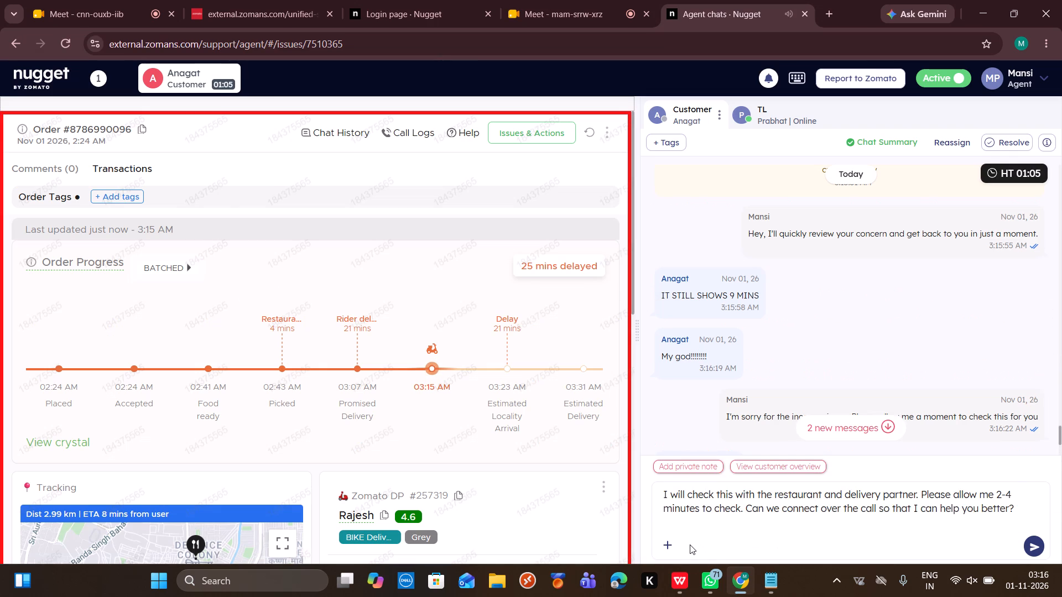
{"action": "key", "text": "Return"}
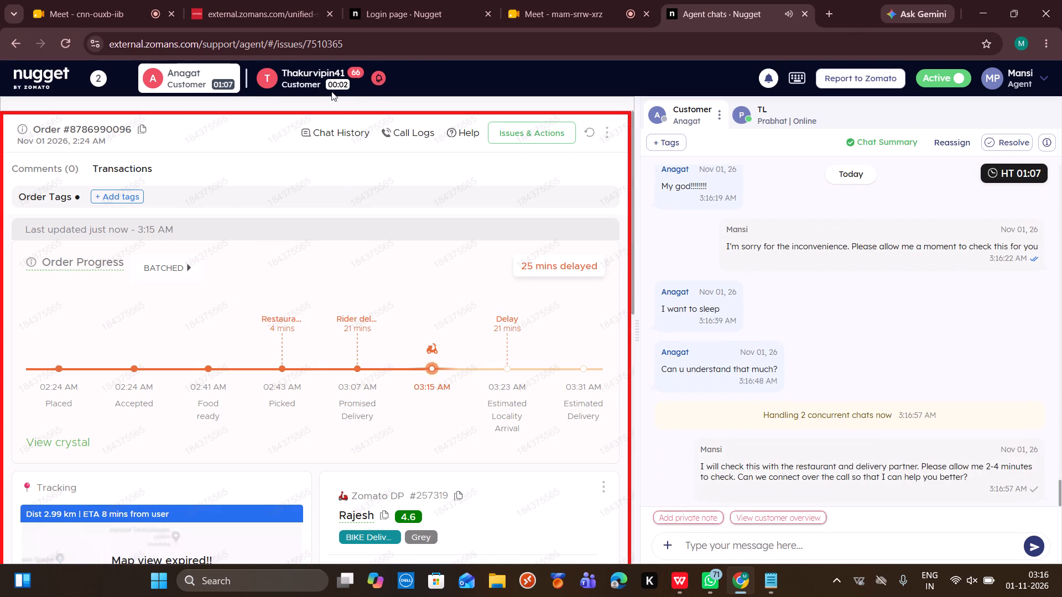
Open the second customer's chat, send the suggested greeting and rate its chat summary as helpful.
{"action": "left_click", "coordinate": [330, 80]}
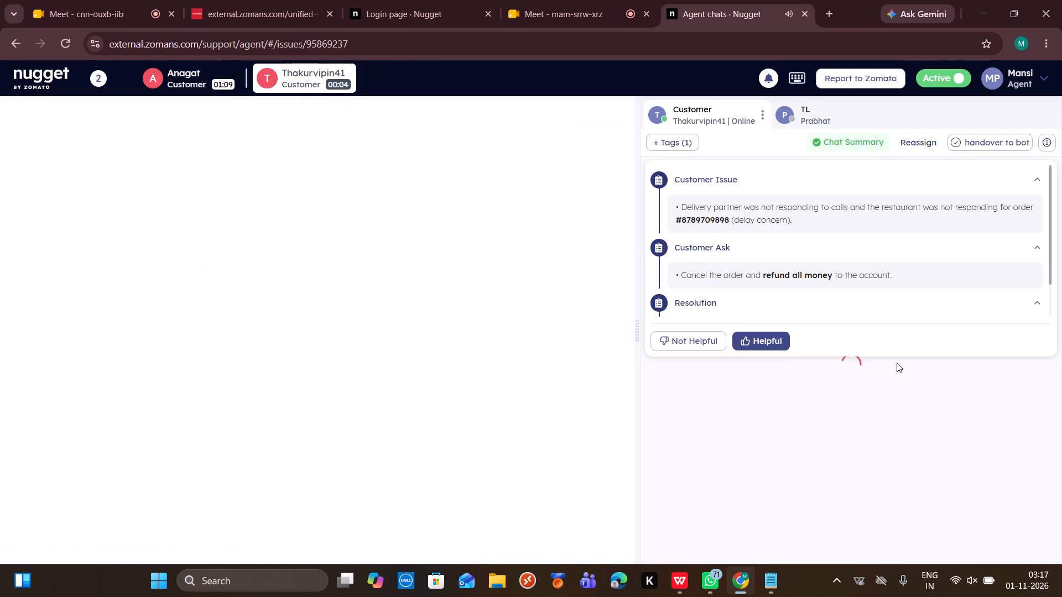
{"action": "left_click", "coordinate": [1038, 482]}
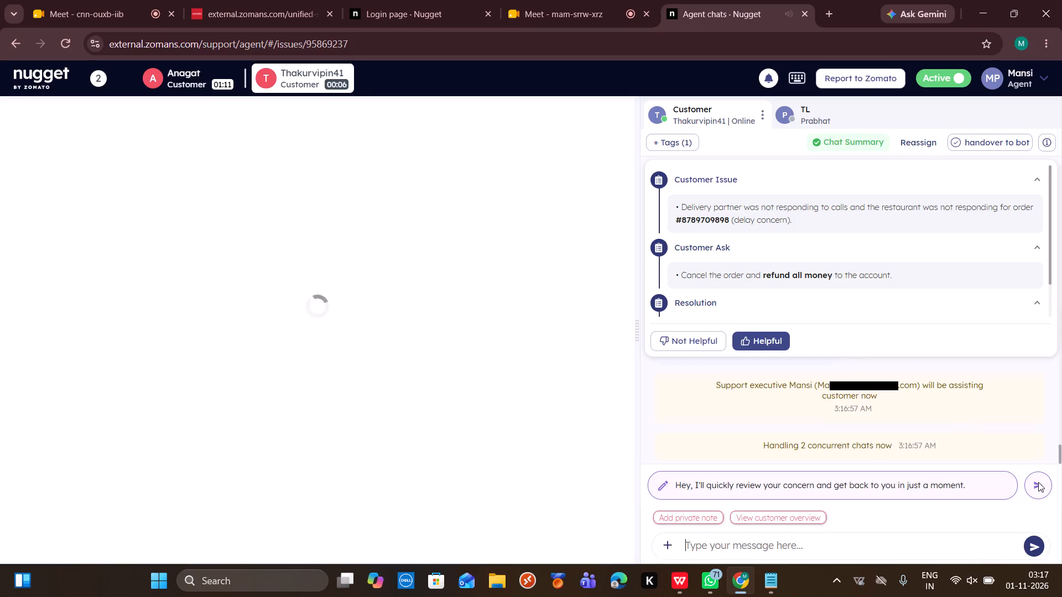
{"action": "left_click", "coordinate": [773, 342]}
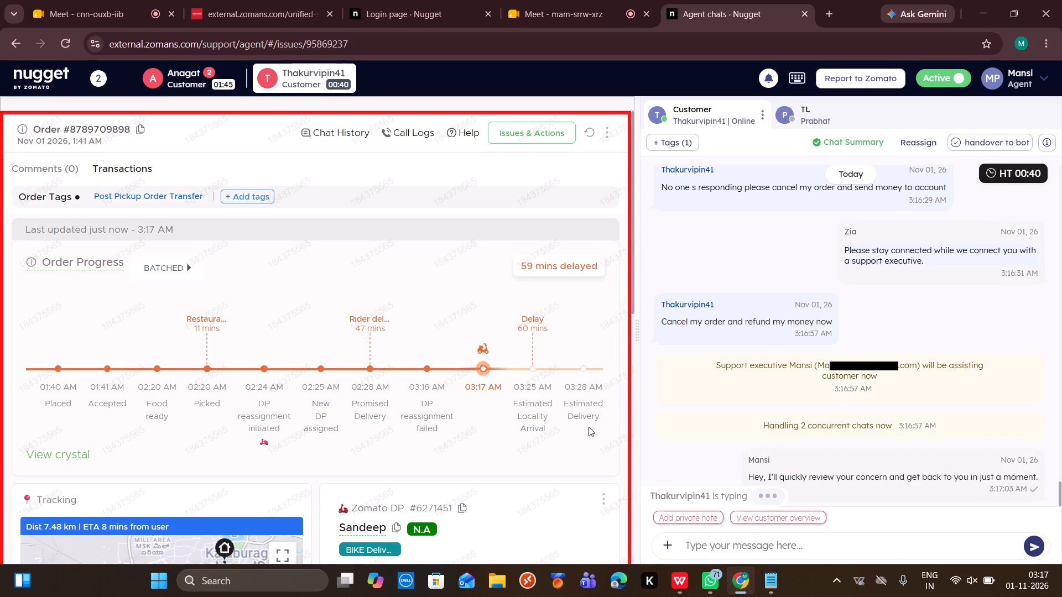
{"action": "scroll", "coordinate": [589, 427], "scroll_direction": "down", "scroll_amount": 2}
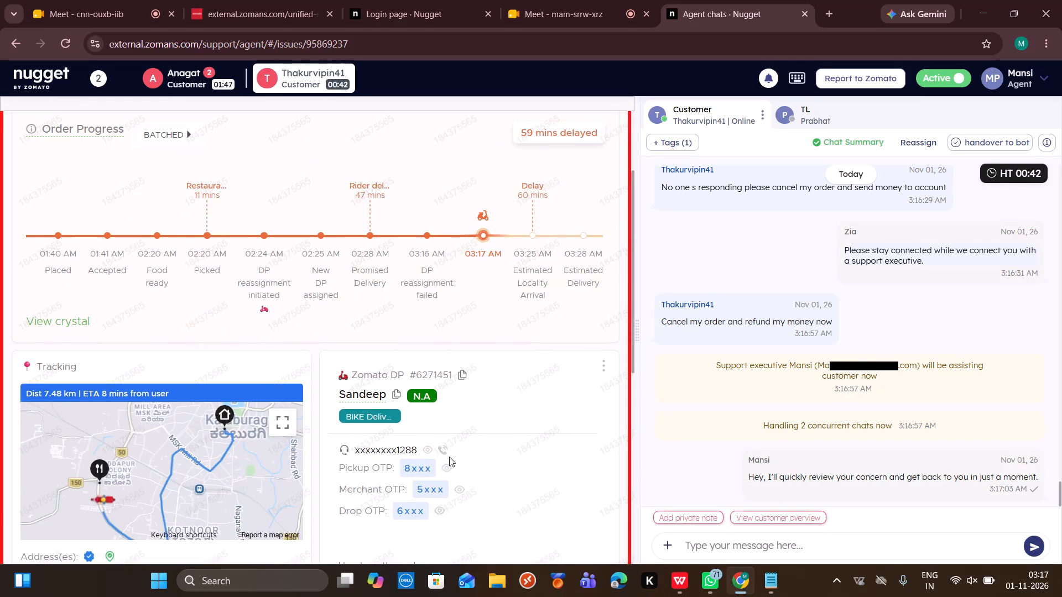
{"action": "left_click", "coordinate": [445, 453]}
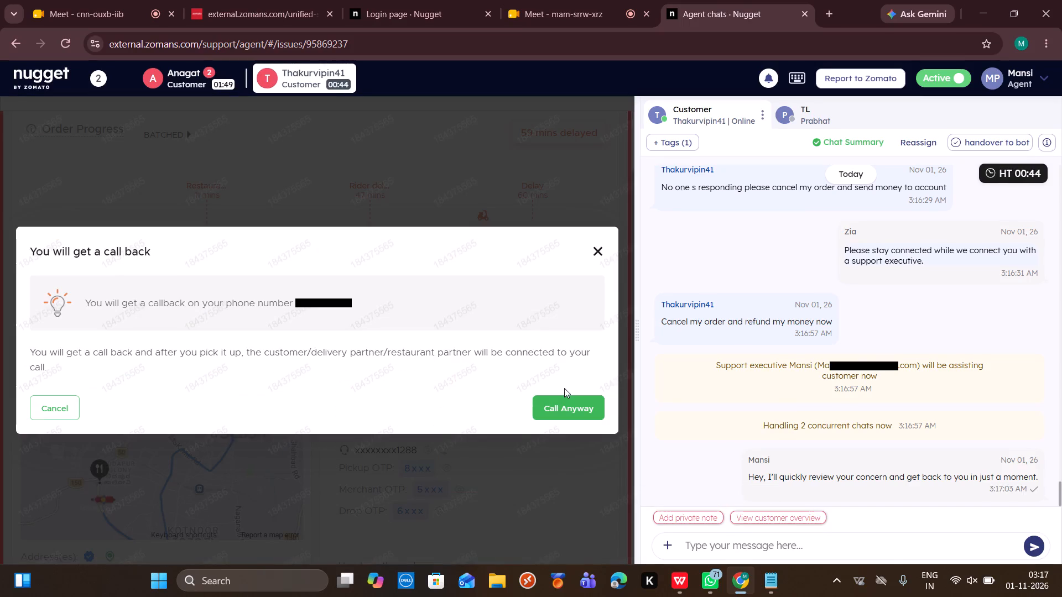
{"action": "left_click", "coordinate": [565, 394]}
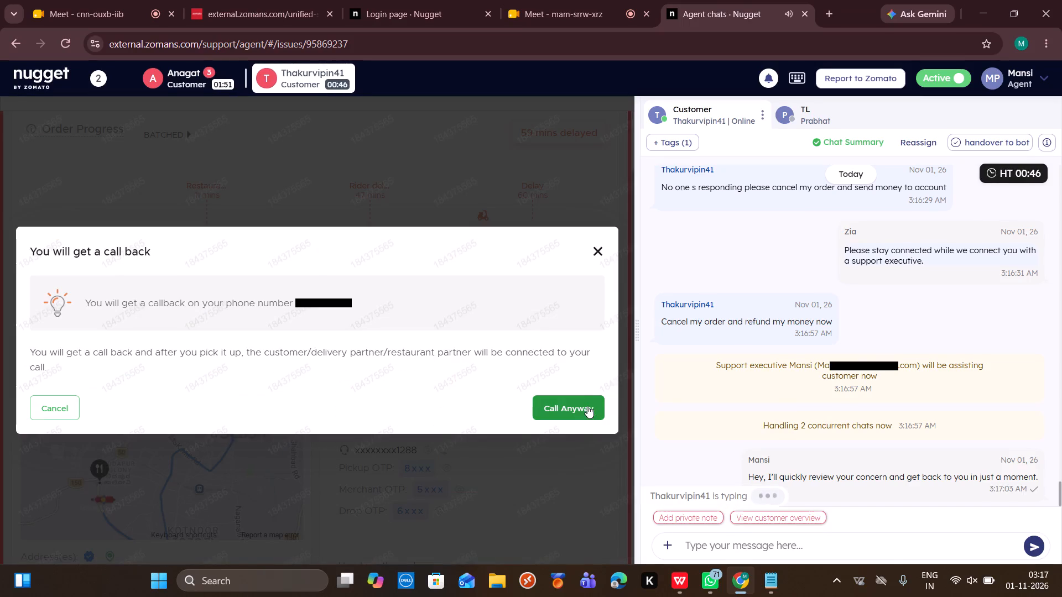
Search the canned responses for "delay" and send the /CFD/Delay/Ack reply to the second customer.
{"action": "left_click", "coordinate": [692, 546]}
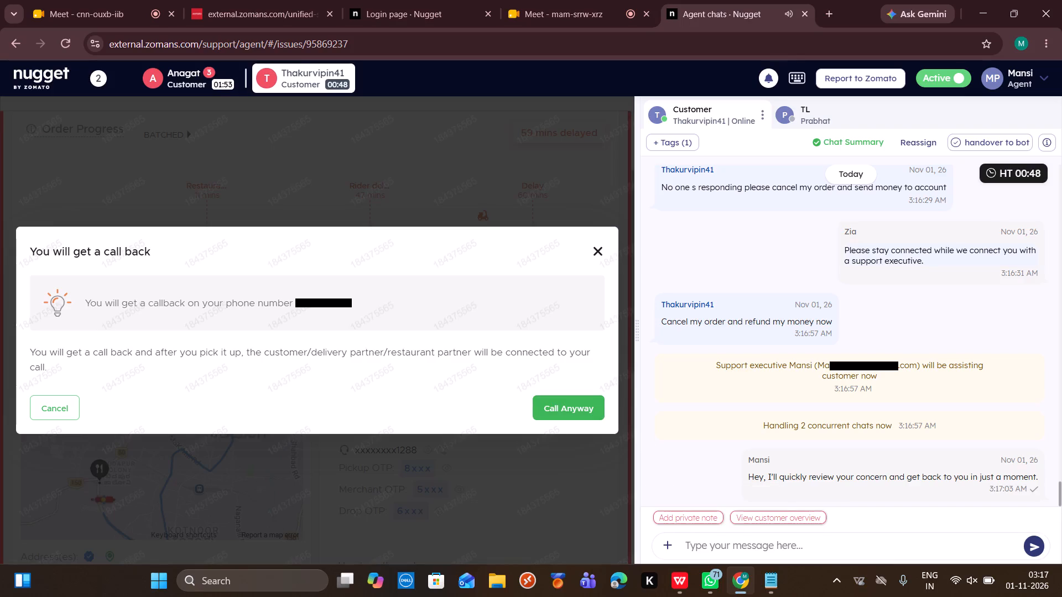
{"action": "type", "text": "/de;"}
{"action": "key", "text": "BackSpace"}
{"action": "type", "text": "lay"}
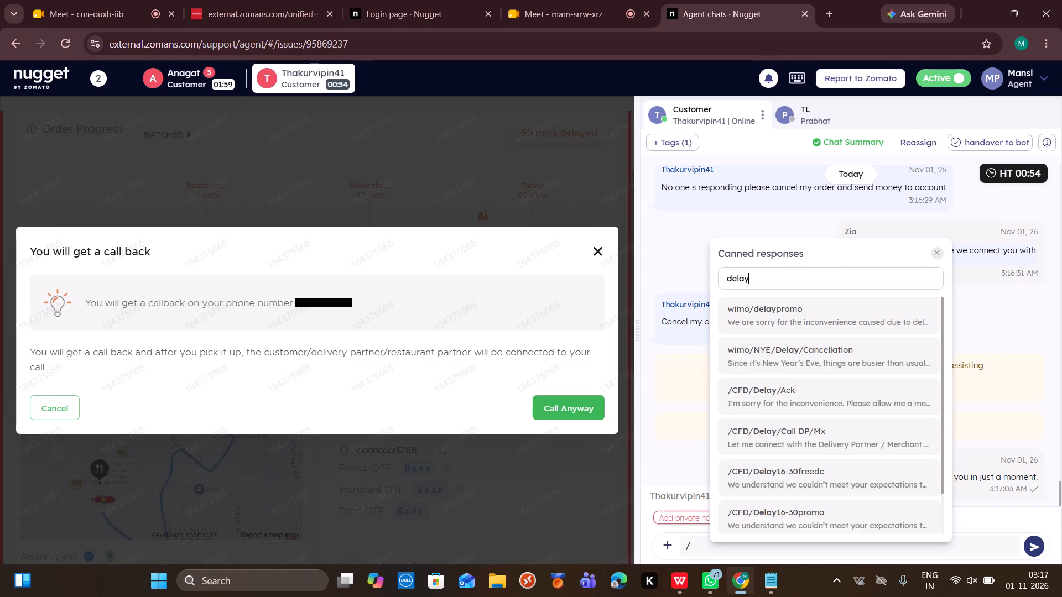
{"action": "left_click", "coordinate": [819, 399]}
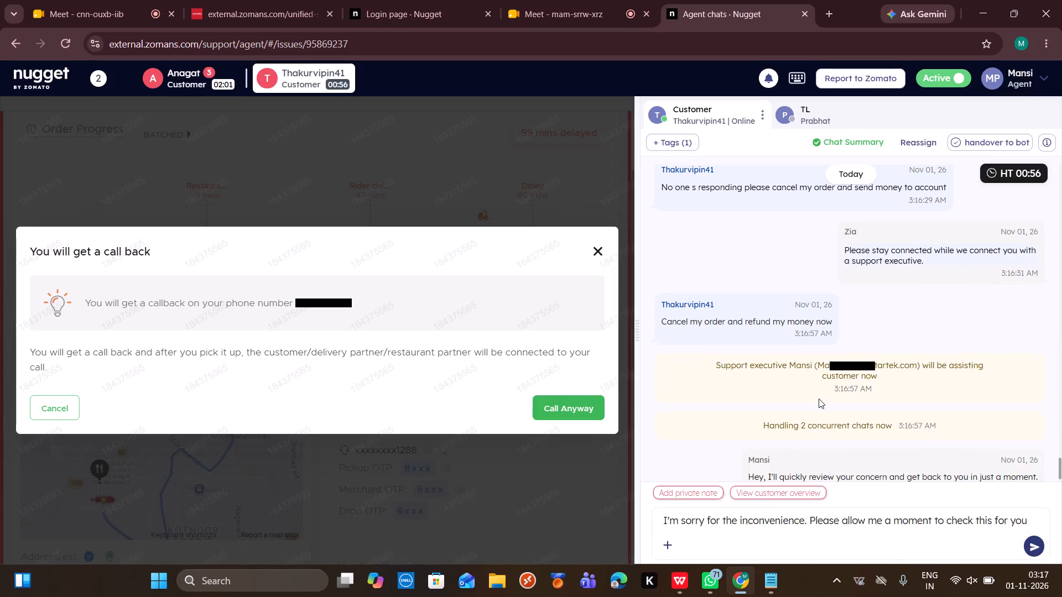
{"action": "key", "text": "Return"}
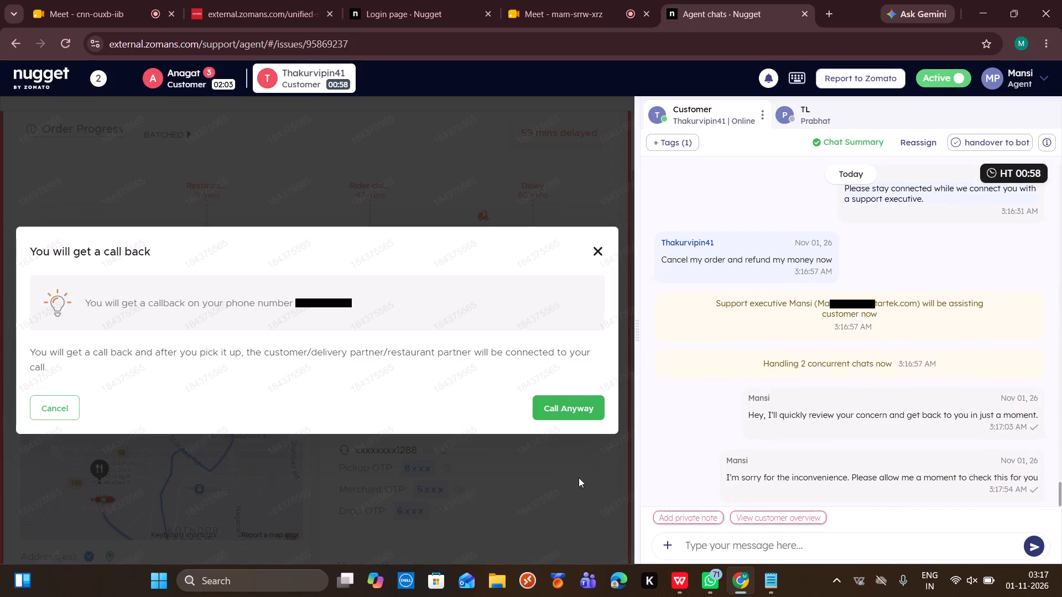
Dismiss the call-back confirmation on the second customer's order without placing the call.
{"action": "left_click", "coordinate": [564, 496]}
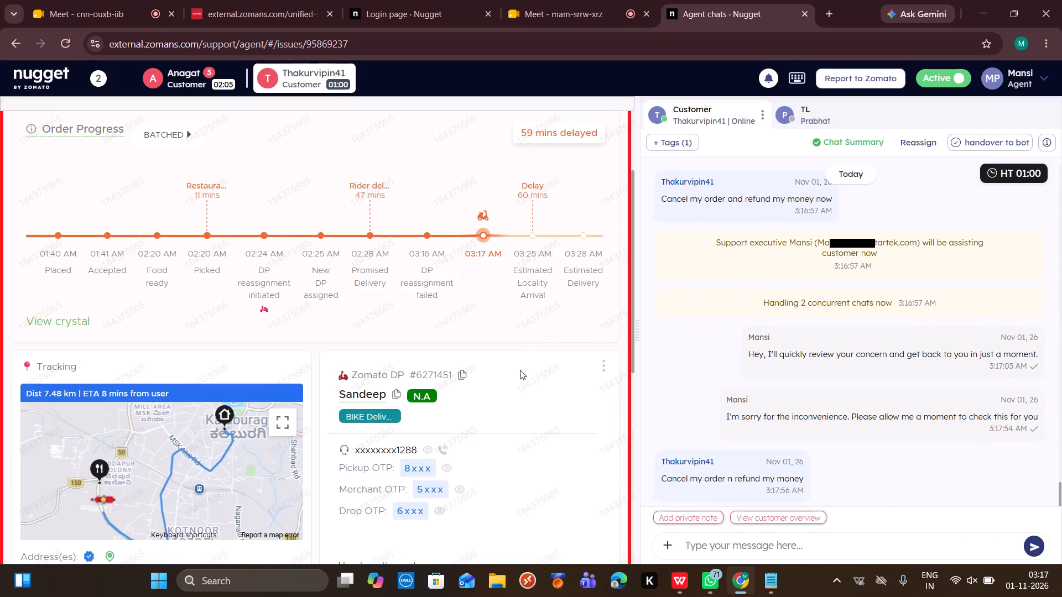
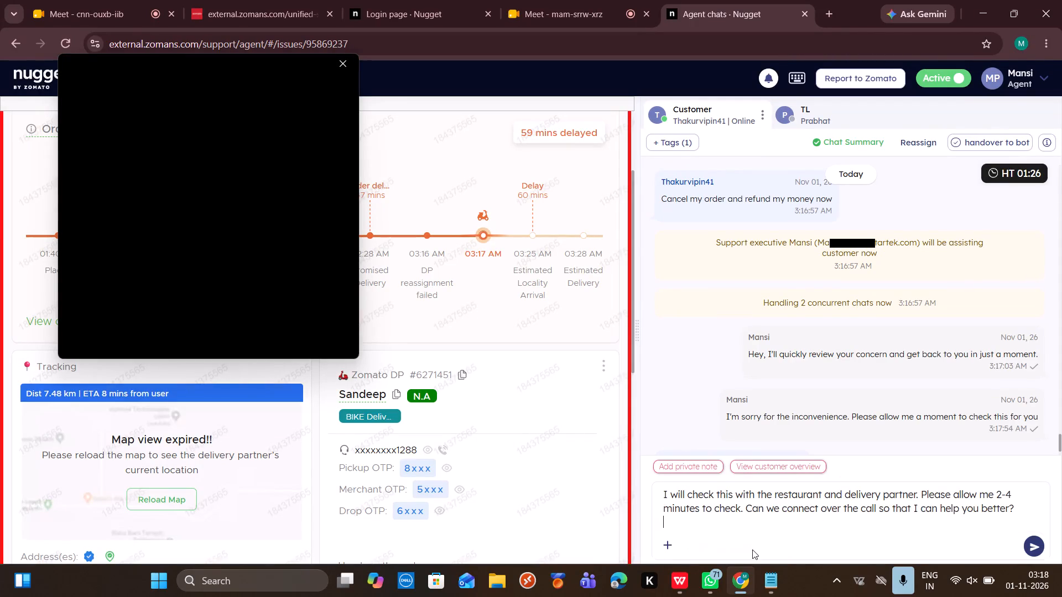
Send the second customer the drafted message about checking with the restaurant and delivery partner and asking to connect over a call.
{"action": "key", "text": "Return"}
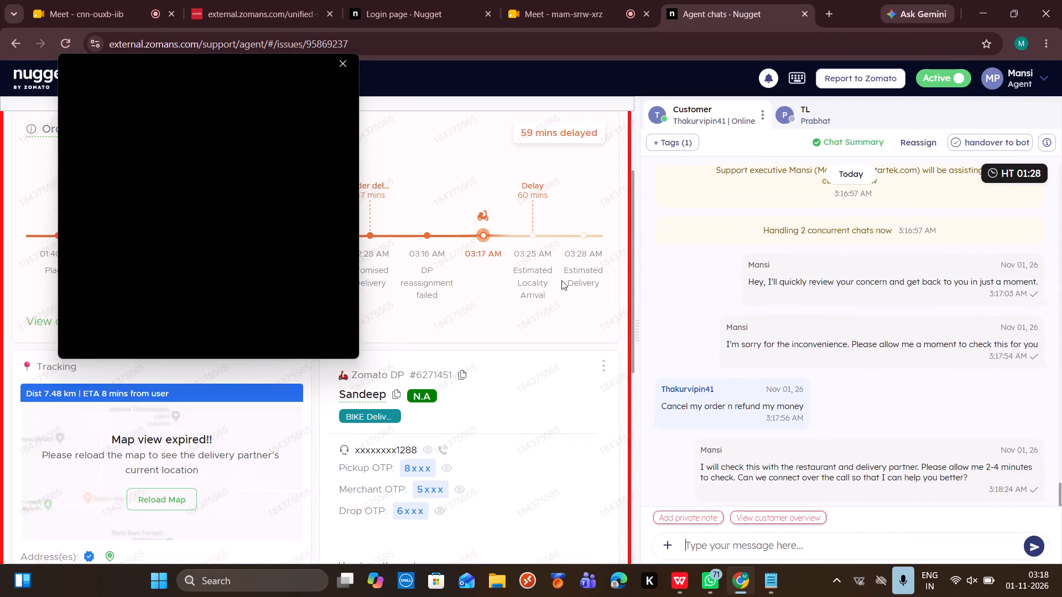
Close the black floating window covering the order details.
{"action": "left_click", "coordinate": [346, 68]}
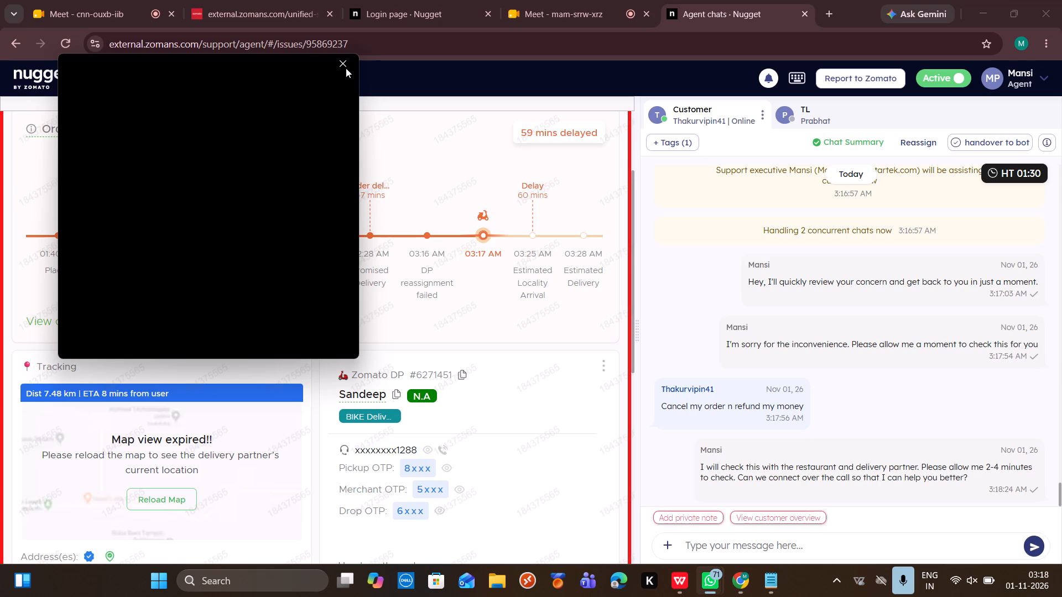
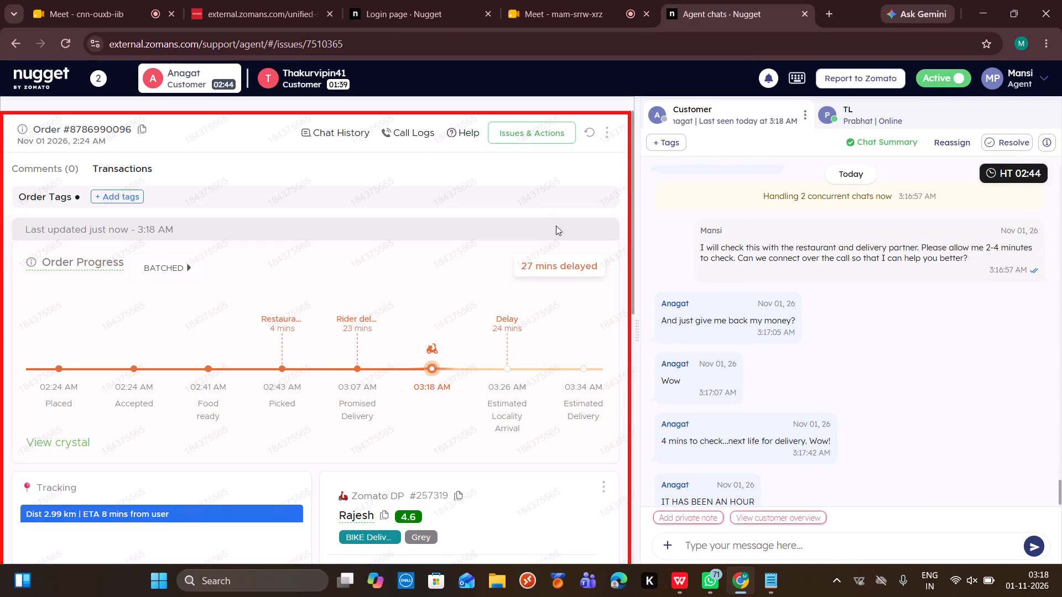
{"action": "left_click", "coordinate": [419, 129]}
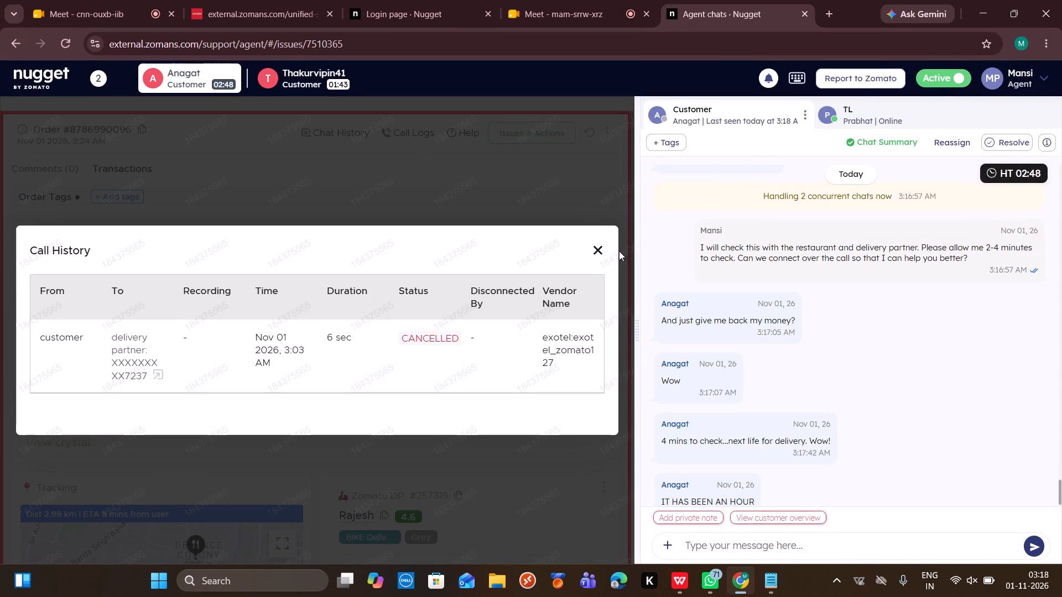
{"action": "left_click", "coordinate": [595, 245]}
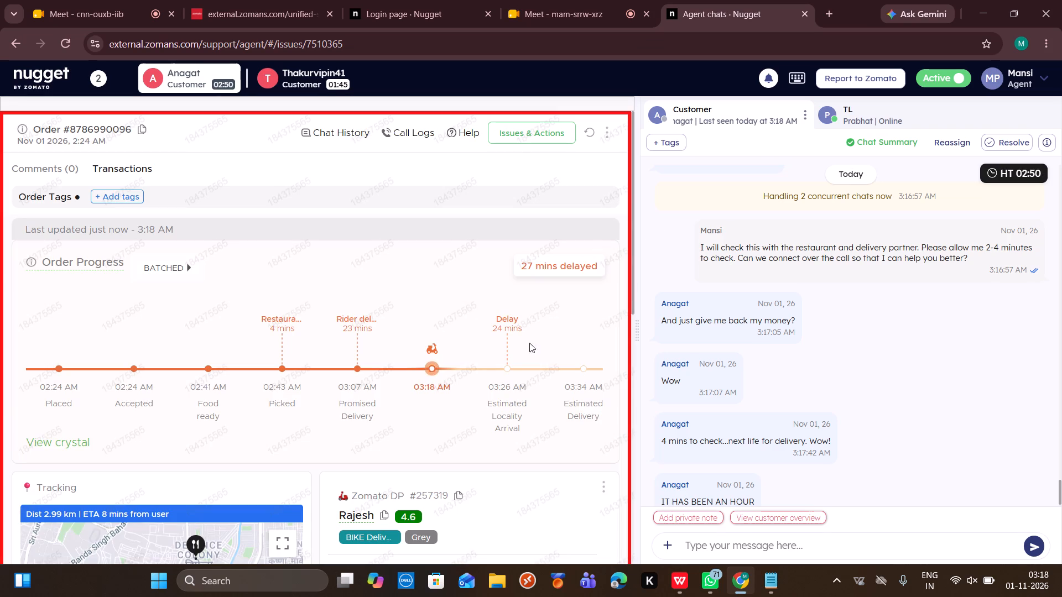
{"action": "left_click", "coordinate": [179, 265]}
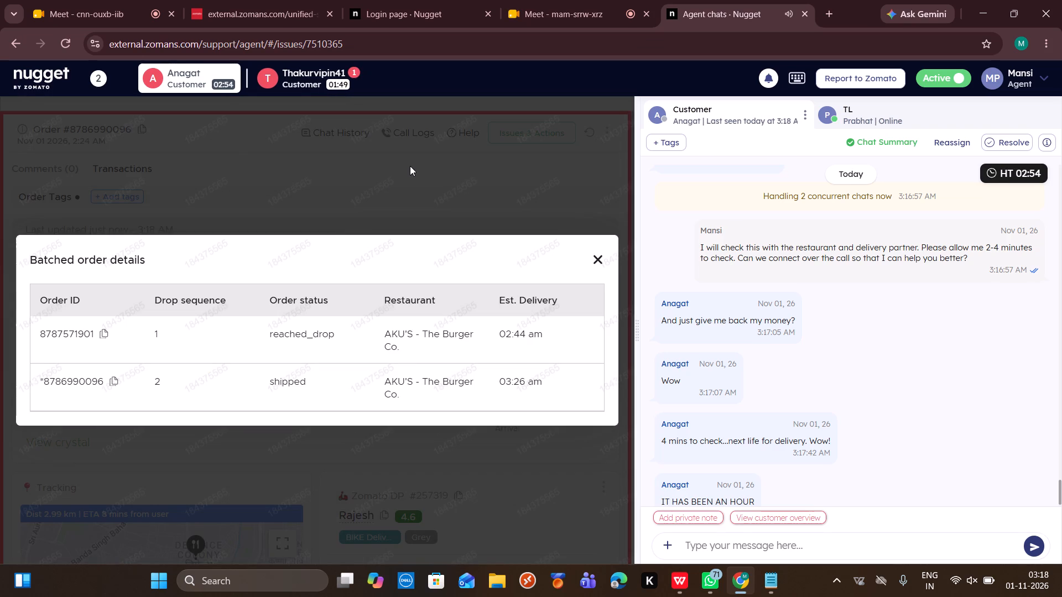
{"action": "left_click", "coordinate": [410, 166]}
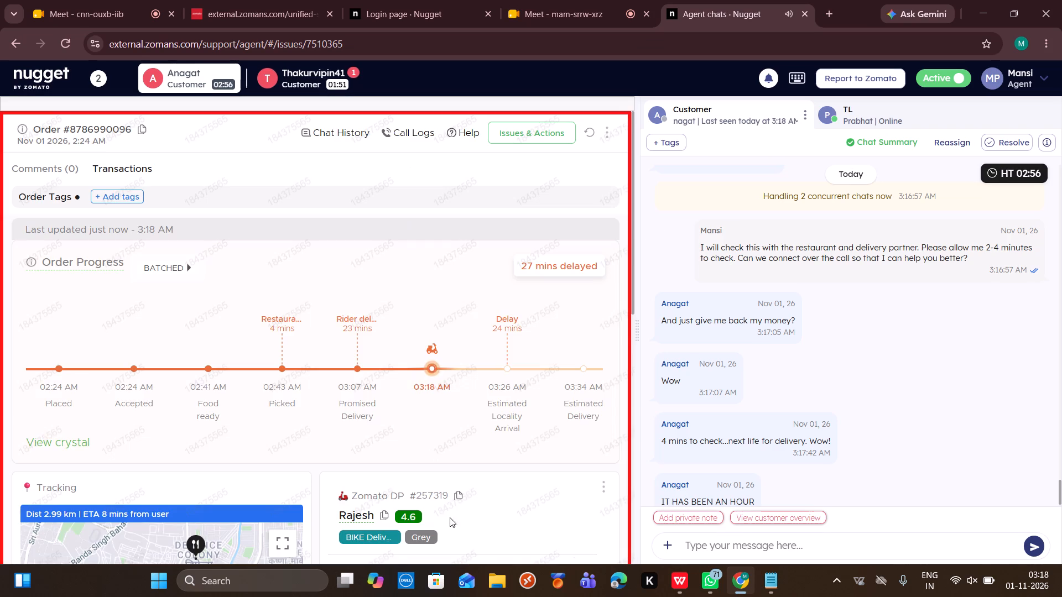
{"action": "scroll", "coordinate": [502, 507], "scroll_direction": "down", "scroll_amount": 2}
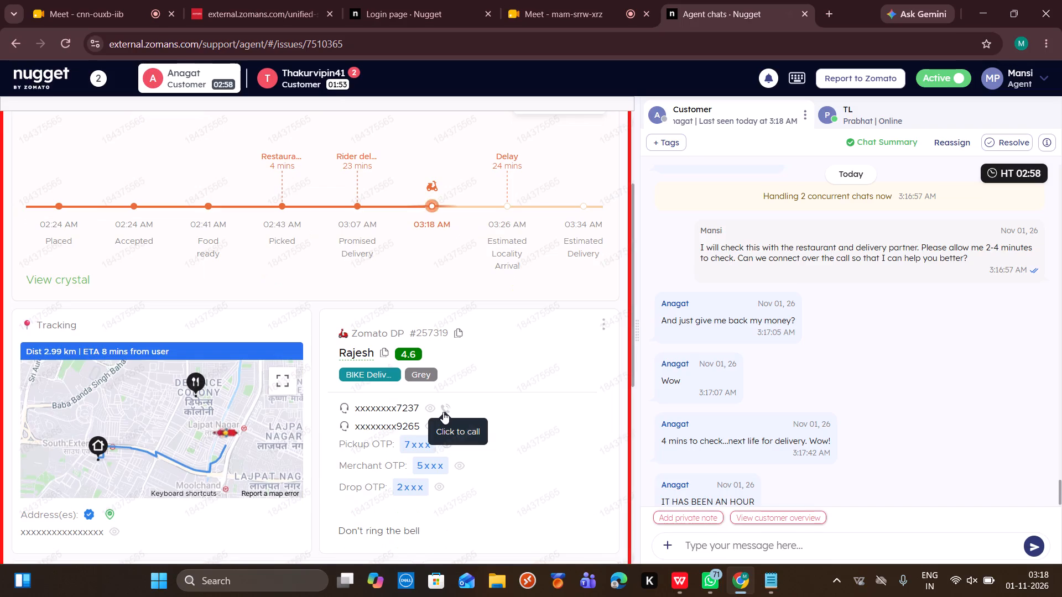
{"action": "left_click", "coordinate": [443, 412]}
{"action": "left_click", "coordinate": [560, 400]}
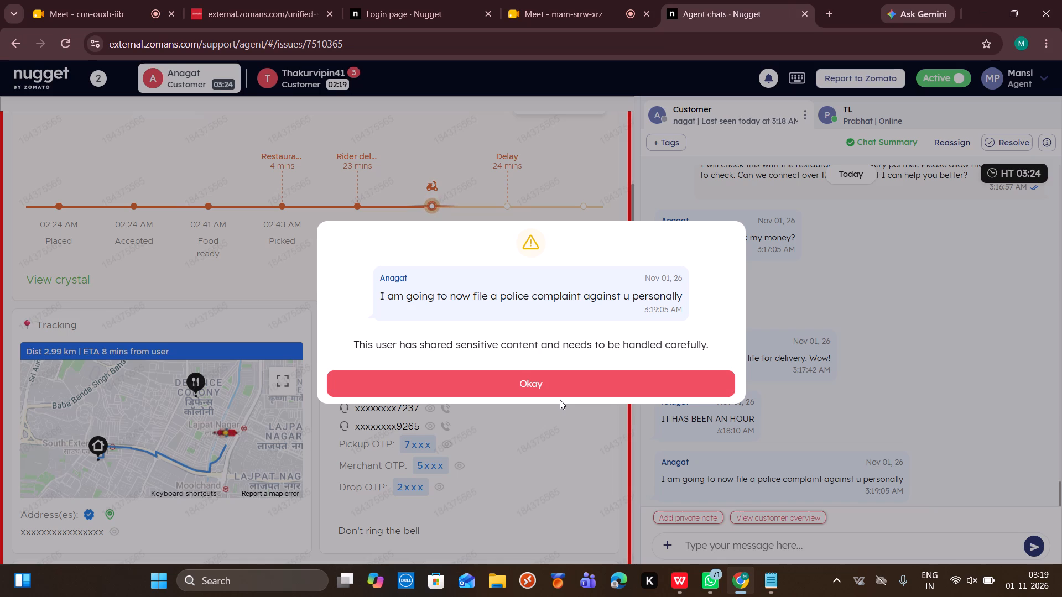
{"action": "left_click", "coordinate": [559, 378]}
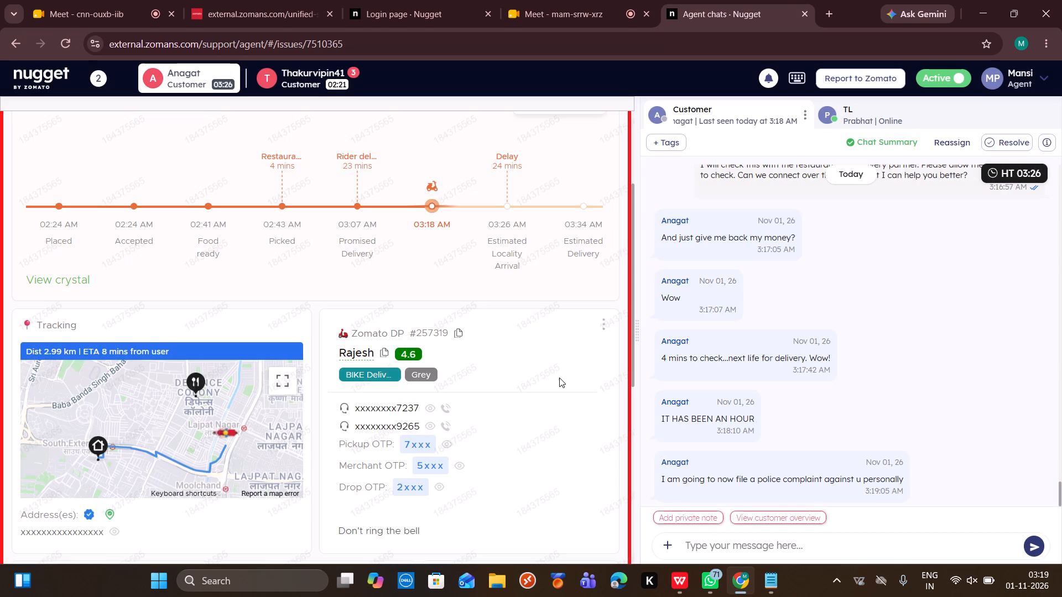
{"action": "scroll", "coordinate": [511, 362], "scroll_direction": "up", "scroll_amount": 15}
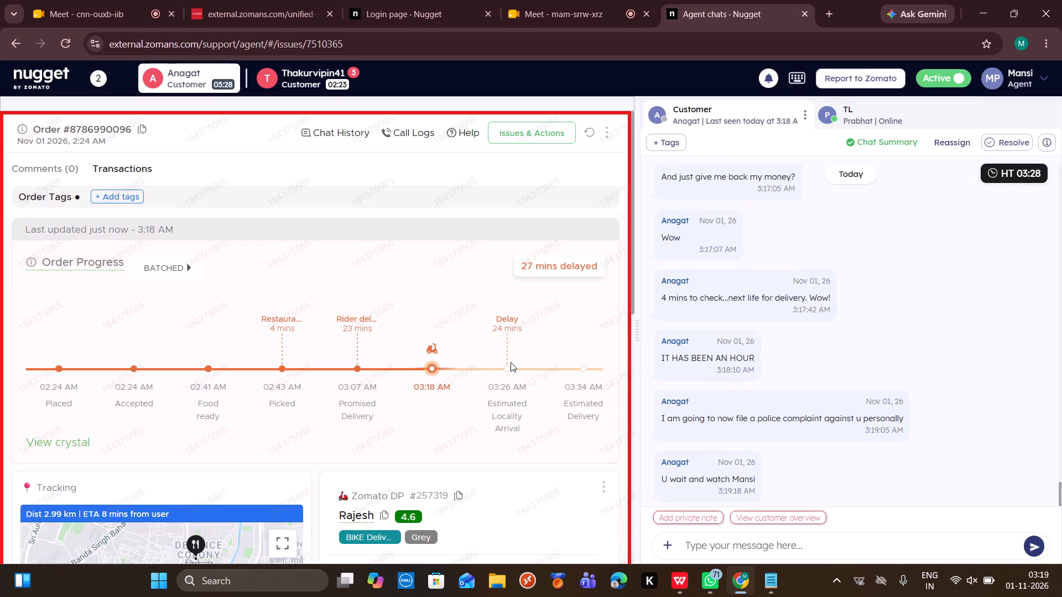
{"action": "left_click", "coordinate": [592, 129]}
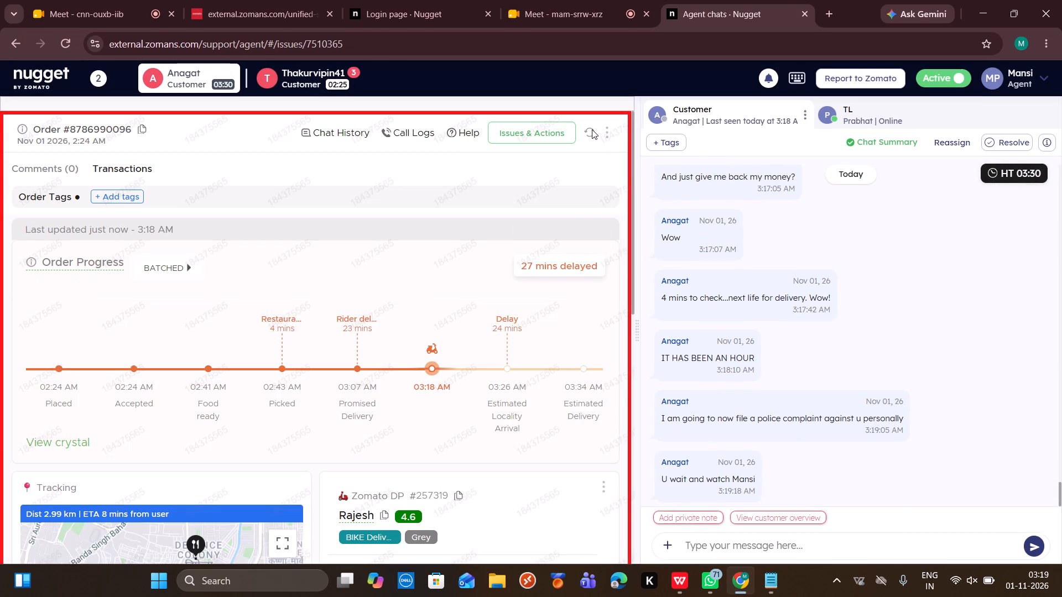
{"action": "scroll", "coordinate": [513, 422], "scroll_direction": "up", "scroll_amount": 1}
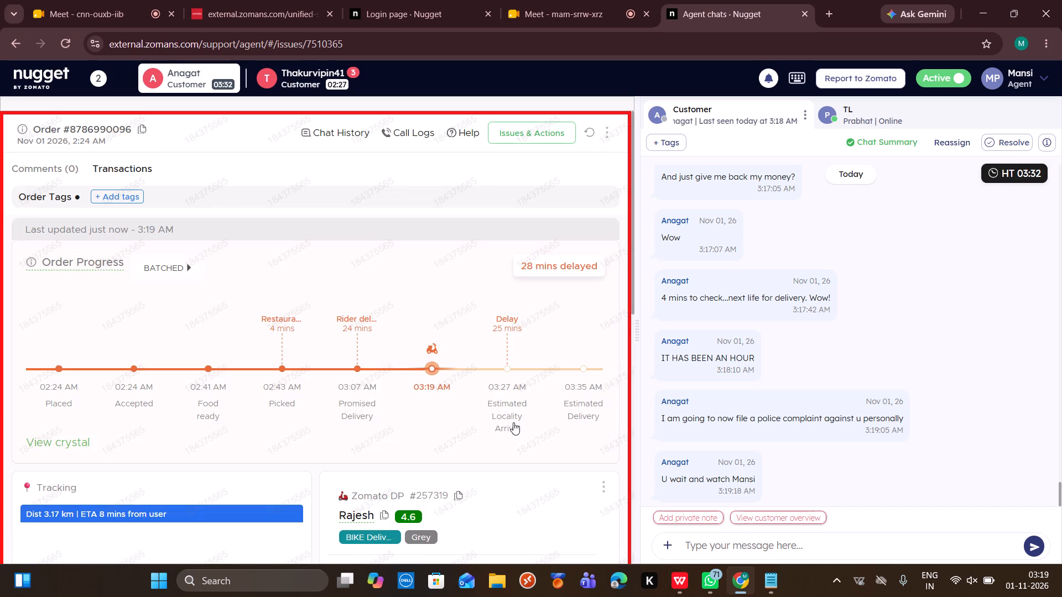
{"action": "scroll", "coordinate": [513, 422], "scroll_direction": "up", "scroll_amount": 1}
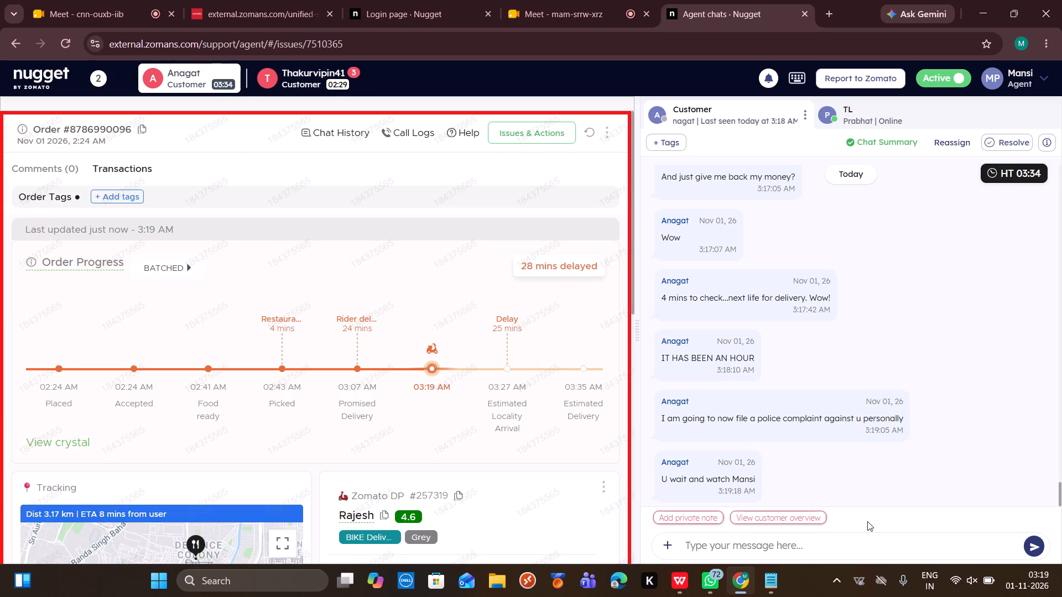
Copy the first Pre-Delivery response, through "in next xx minutes", from the WPS canned-response document into the first customer's message draft in Chrome.
{"action": "left_click", "coordinate": [683, 594]}
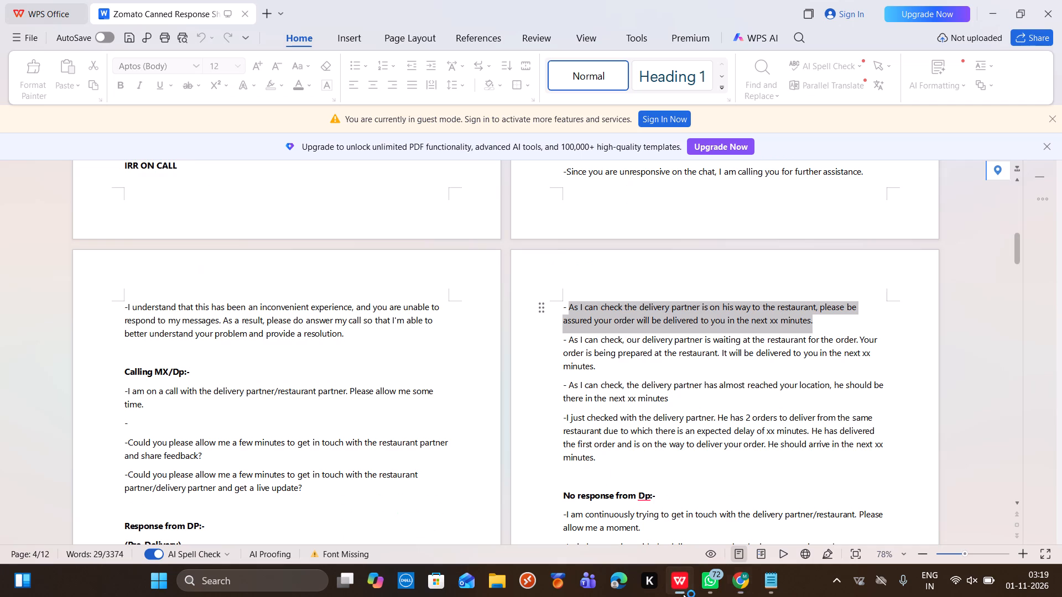
{"action": "scroll", "coordinate": [348, 480], "scroll_direction": "down", "scroll_amount": 1}
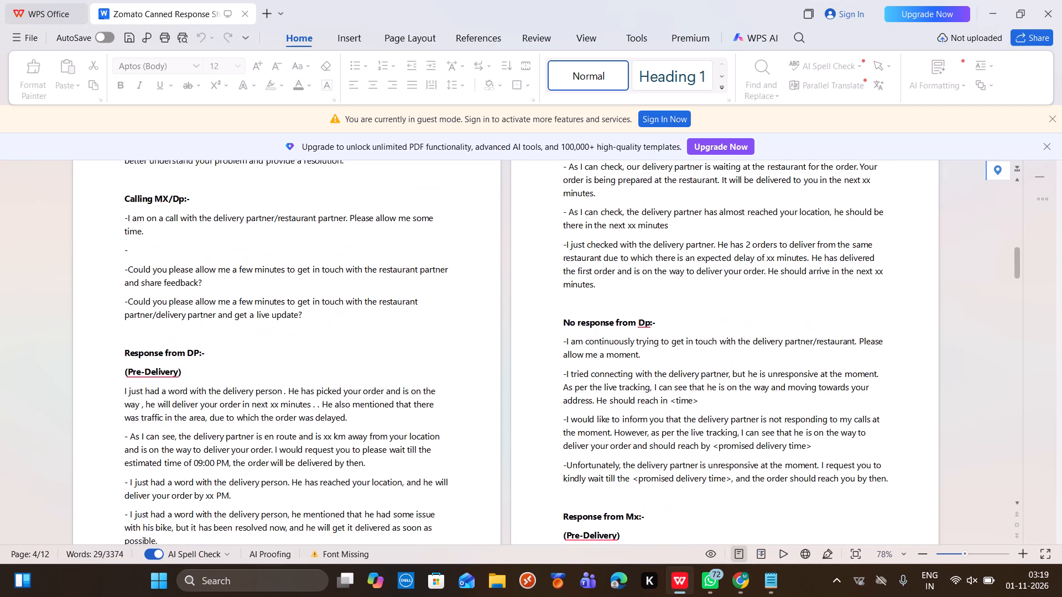
{"action": "scroll", "coordinate": [348, 480], "scroll_direction": "down", "scroll_amount": 1}
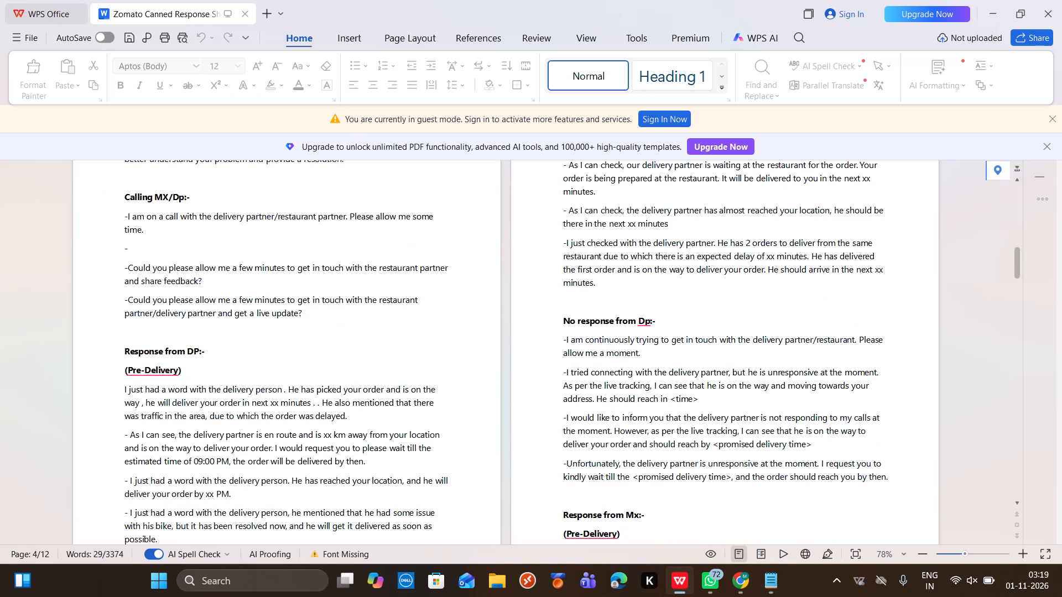
{"action": "left_click_drag", "start_coordinate": [313, 404], "coordinate": [125, 396]}
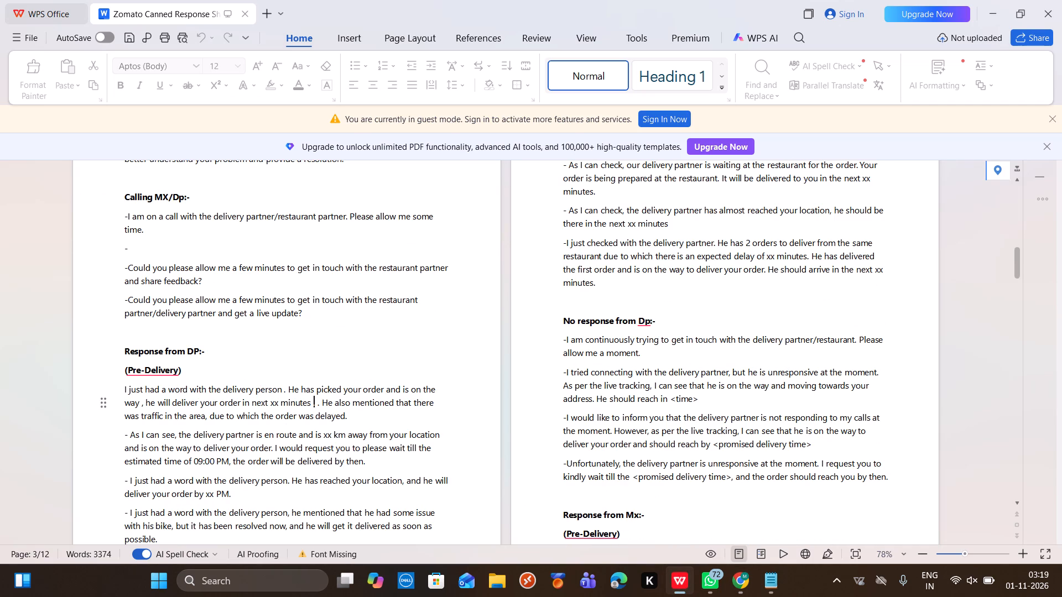
{"action": "left_click_drag", "start_coordinate": [125, 396], "coordinate": [123, 394]}
{"action": "key", "text": "ctrl+c"}
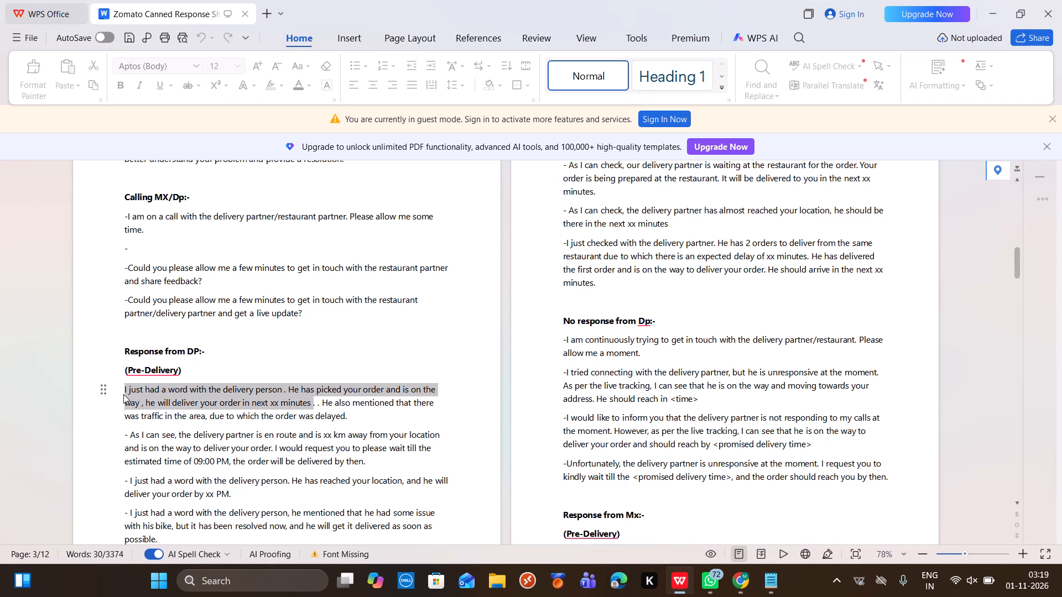
{"action": "left_click", "coordinate": [734, 585]}
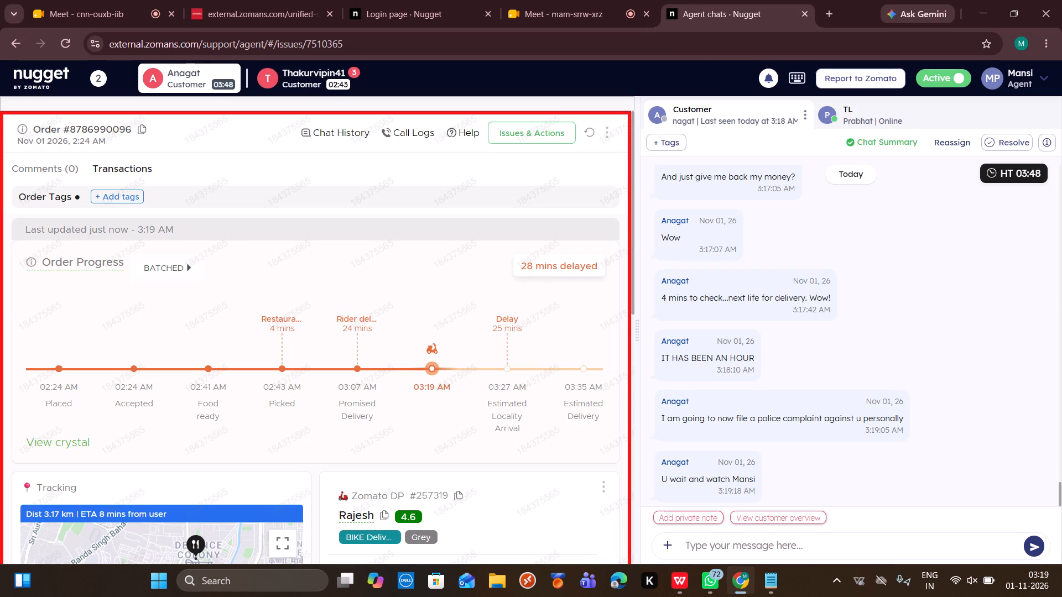
{"action": "left_click", "coordinate": [727, 551]}
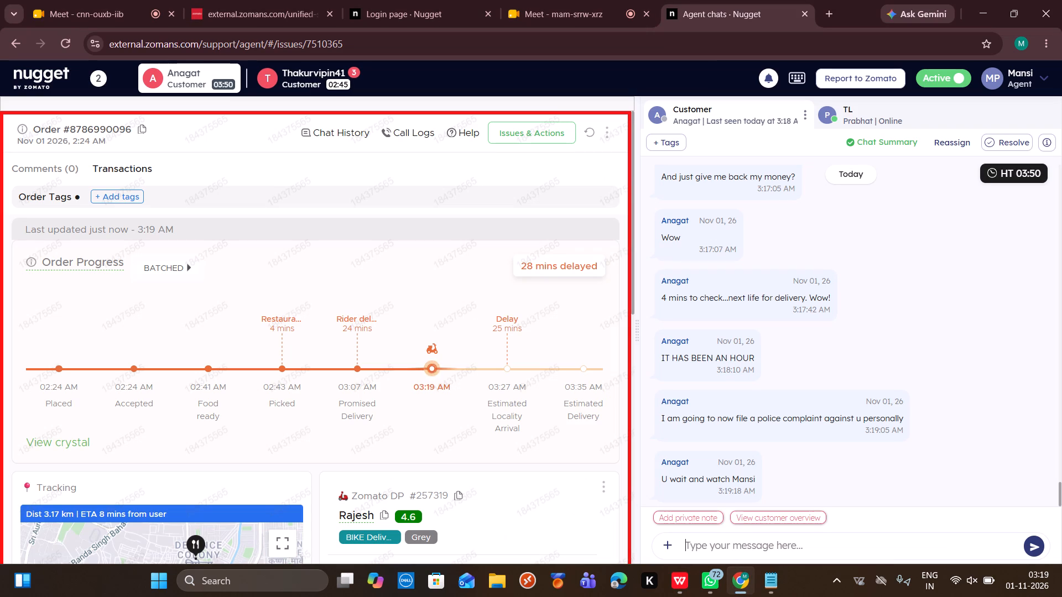
{"action": "key", "text": "ctrl+v"}
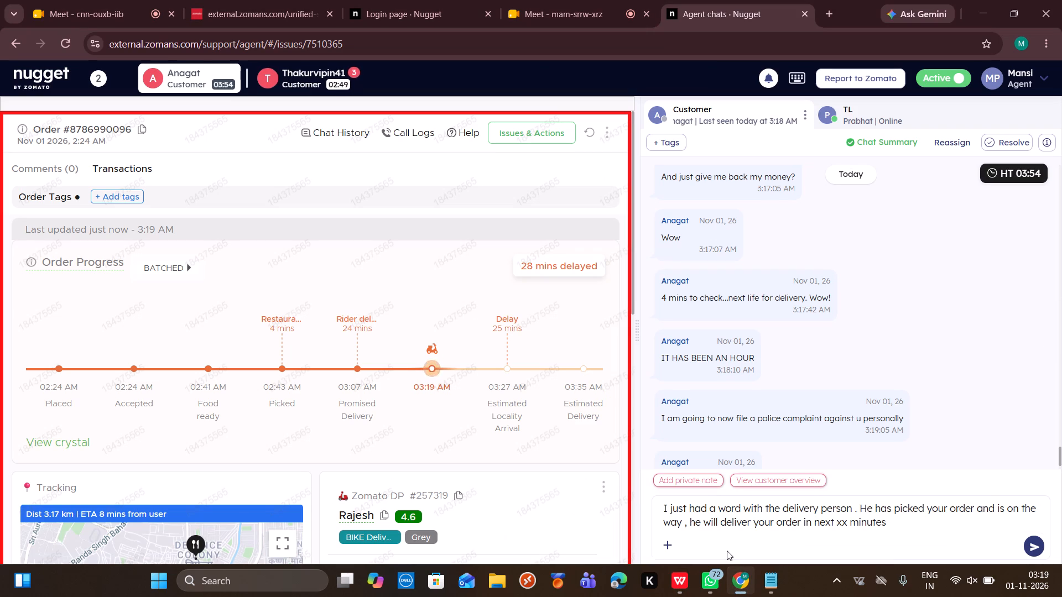
{"action": "left_click", "coordinate": [323, 69]}
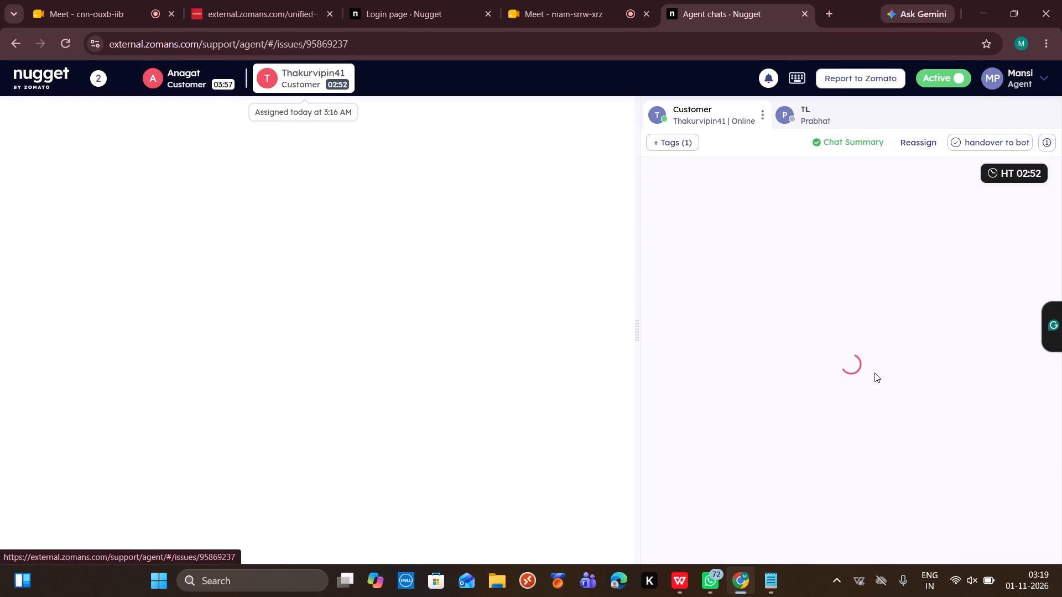
{"action": "scroll", "coordinate": [874, 373], "scroll_direction": "down", "scroll_amount": 8}
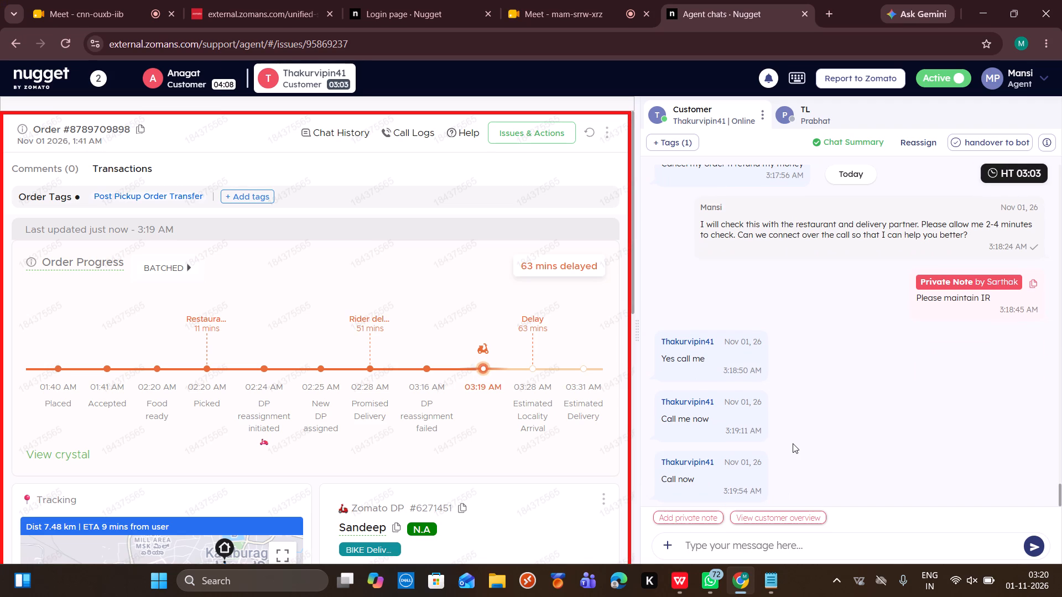
{"action": "scroll", "coordinate": [556, 493], "scroll_direction": "up", "scroll_amount": 1}
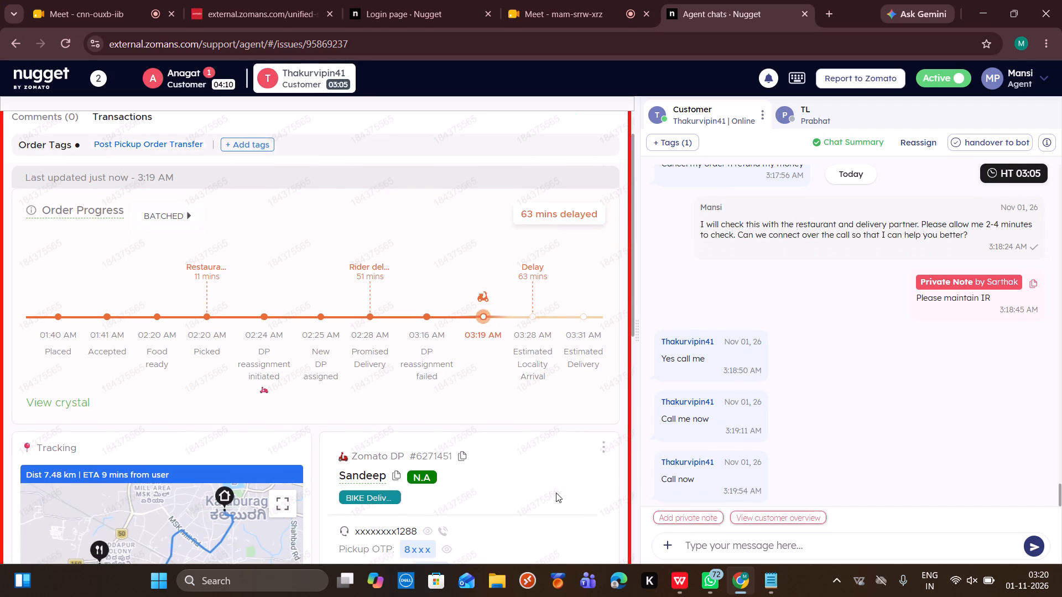
{"action": "scroll", "coordinate": [556, 493], "scroll_direction": "up", "scroll_amount": 1}
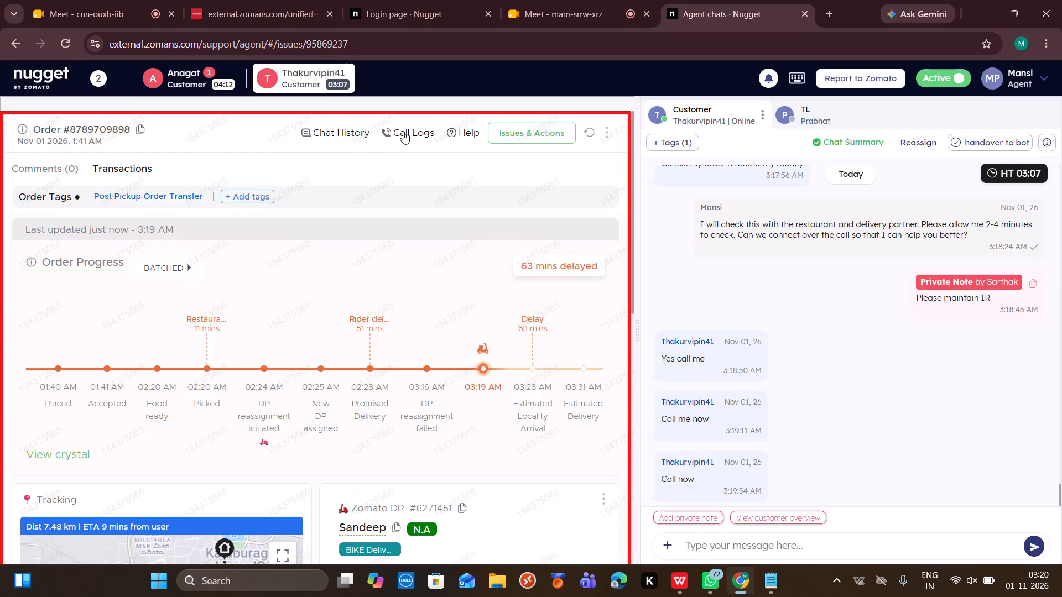
{"action": "left_click", "coordinate": [403, 130]}
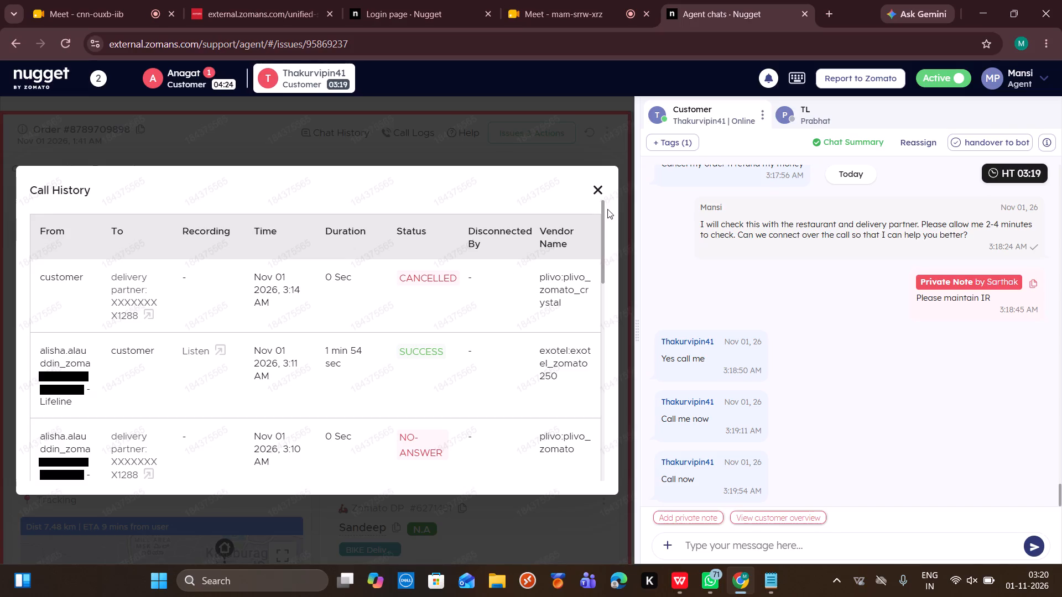
{"action": "scroll", "coordinate": [531, 370], "scroll_direction": "down", "scroll_amount": 4}
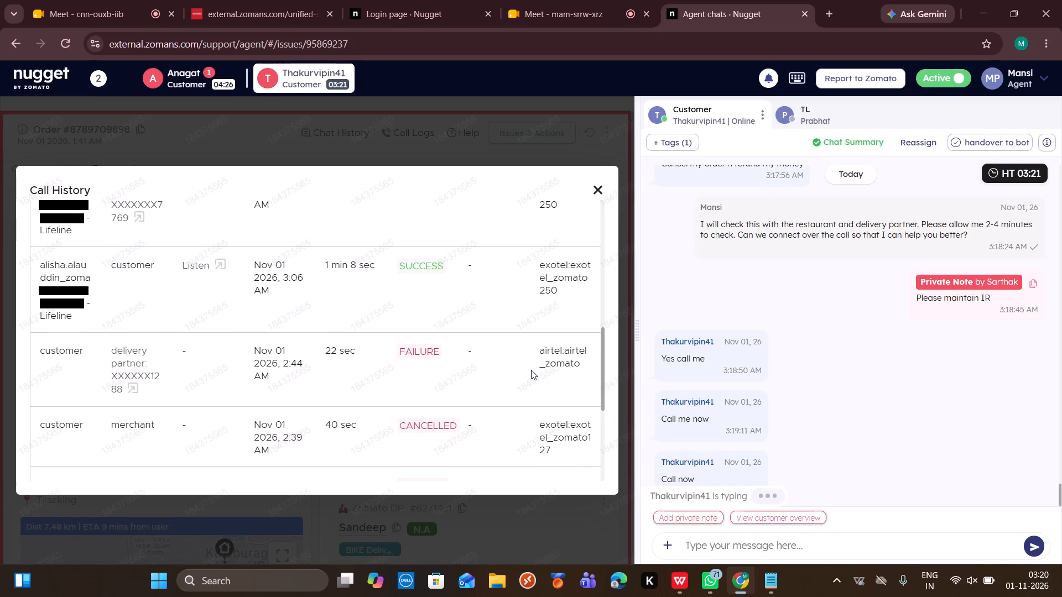
{"action": "scroll", "coordinate": [531, 370], "scroll_direction": "up", "scroll_amount": 5}
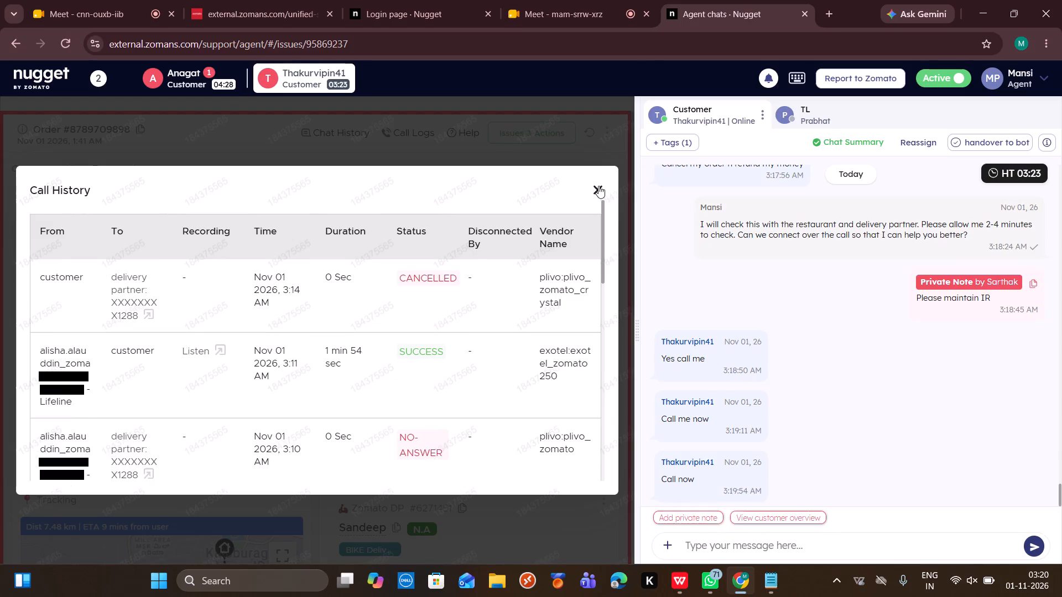
{"action": "left_click", "coordinate": [598, 186]}
Copy the "I am connecting a call to the rider and the restaurant" hold statement from Notepad and send it to the second customer in Chrome.
{"action": "left_click", "coordinate": [758, 594]}
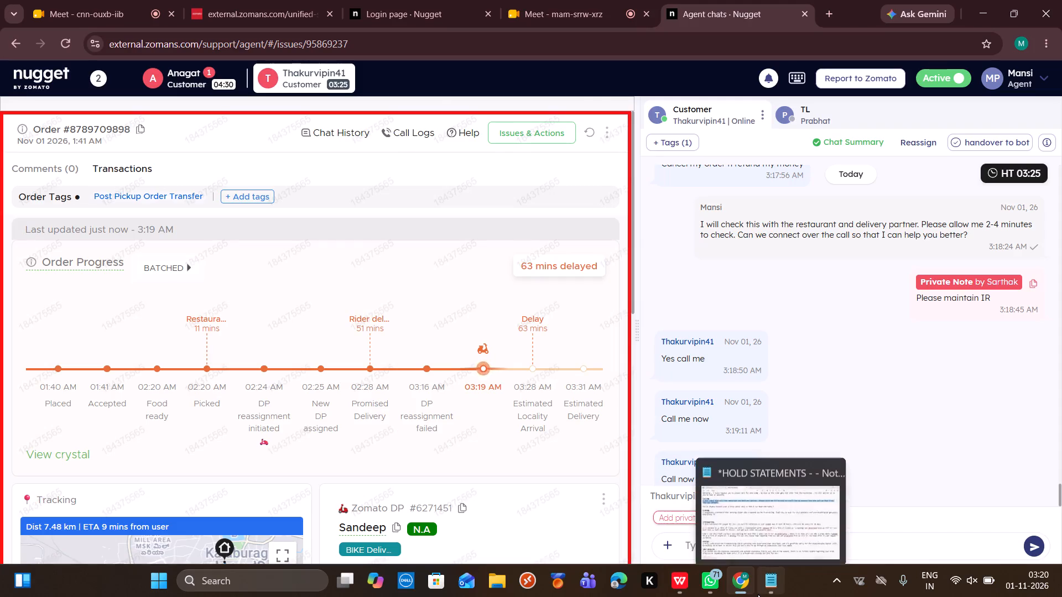
{"action": "scroll", "coordinate": [517, 349], "scroll_direction": "up", "scroll_amount": 14}
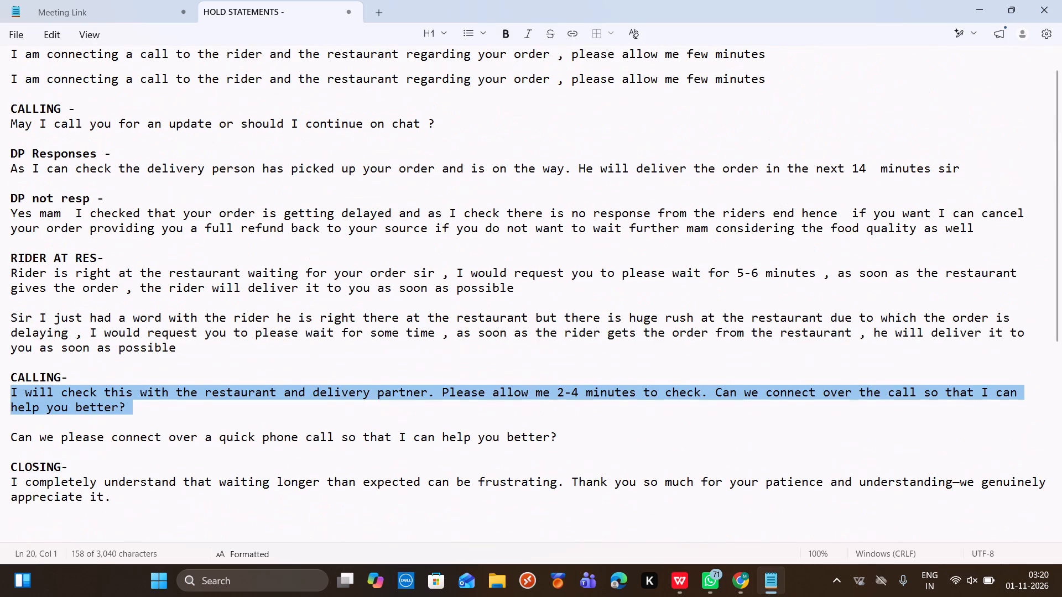
{"action": "left_click", "coordinate": [5, 82]}
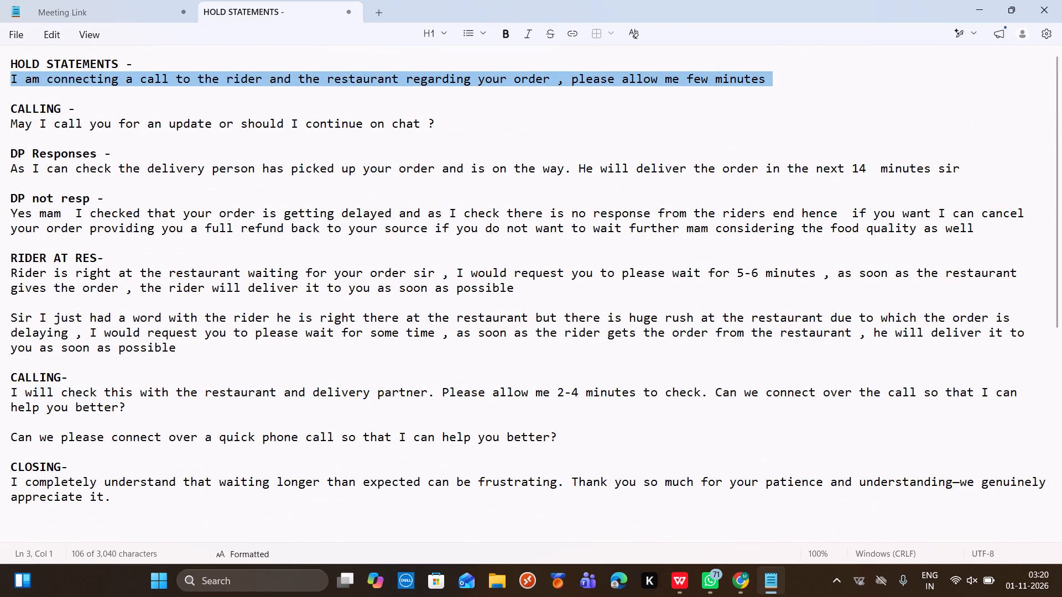
{"action": "key", "text": "ctrl+c"}
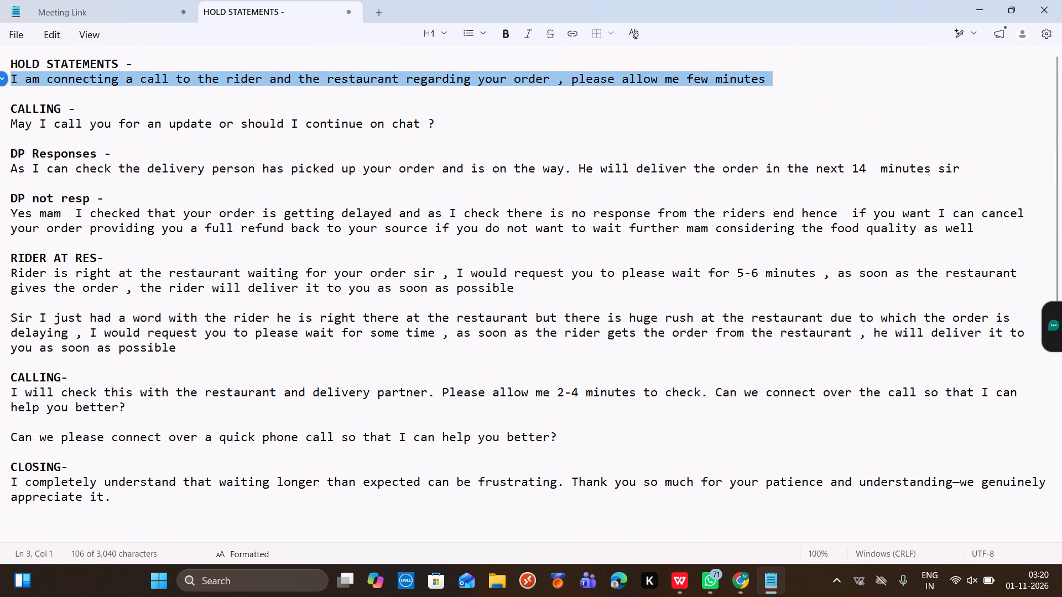
{"action": "left_click", "coordinate": [733, 590]}
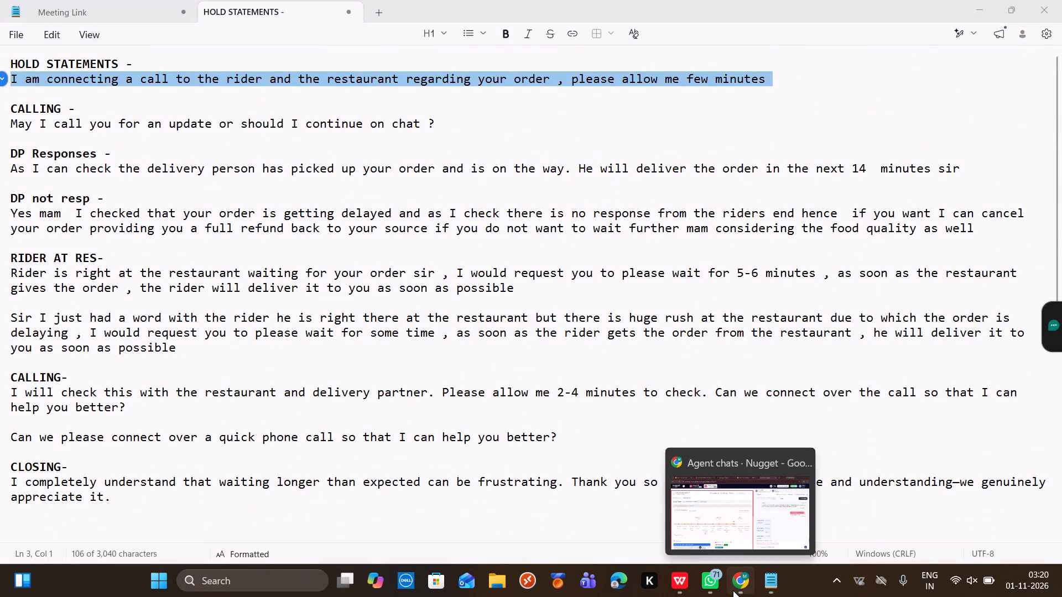
{"action": "left_click", "coordinate": [722, 543]}
{"action": "left_click", "coordinate": [722, 549]}
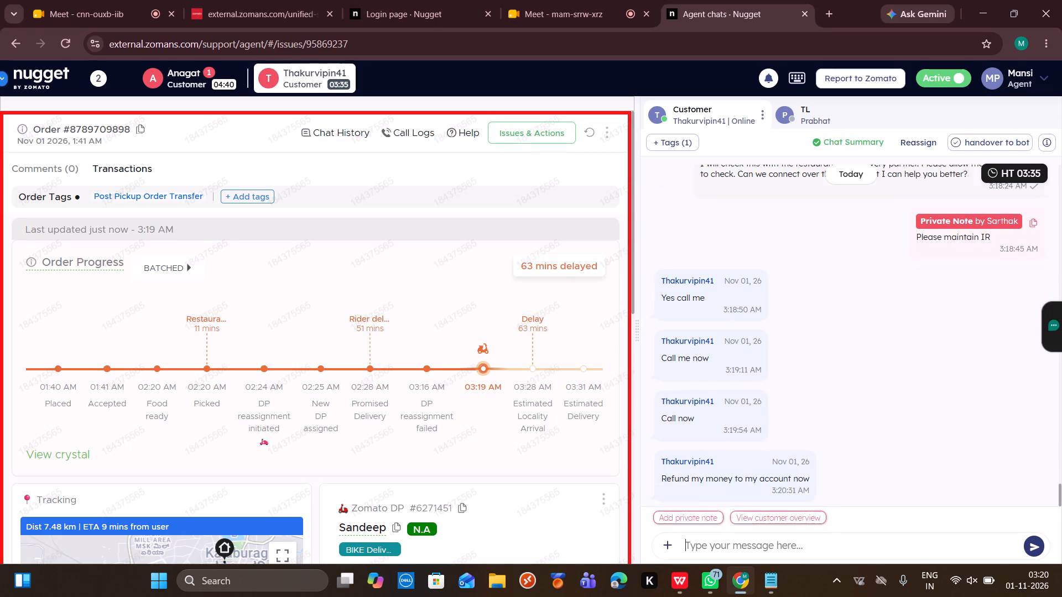
{"action": "key", "text": "ctrl+v"}
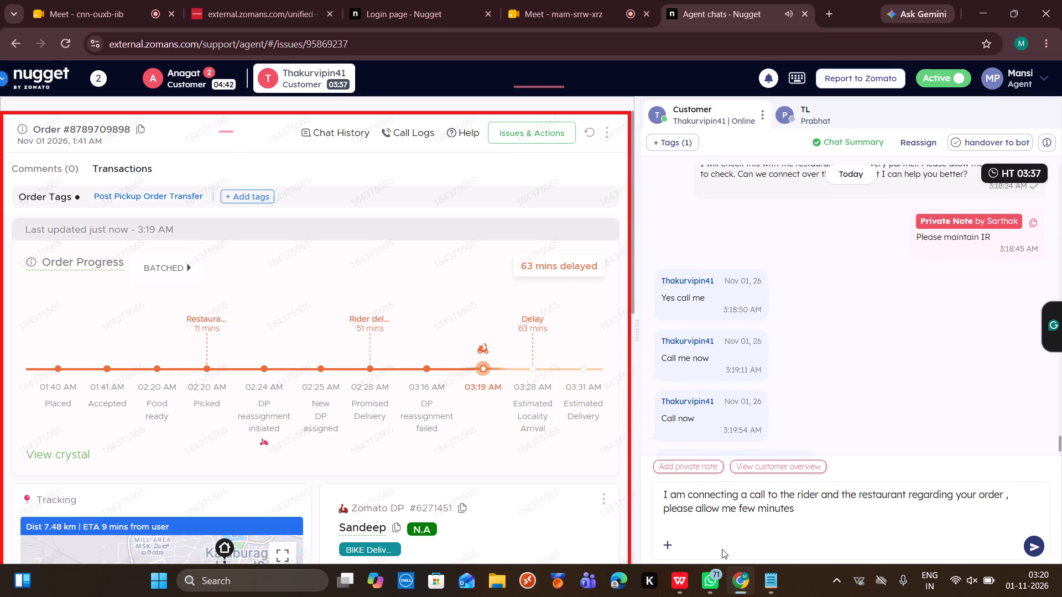
{"action": "key", "text": "Return"}
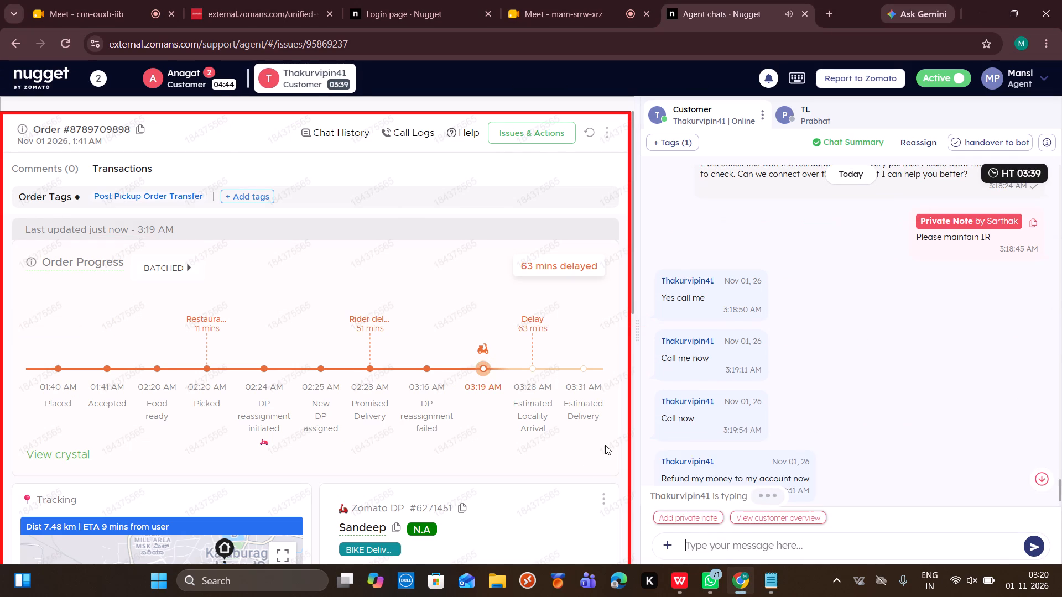
{"action": "scroll", "coordinate": [585, 466], "scroll_direction": "down", "scroll_amount": 1}
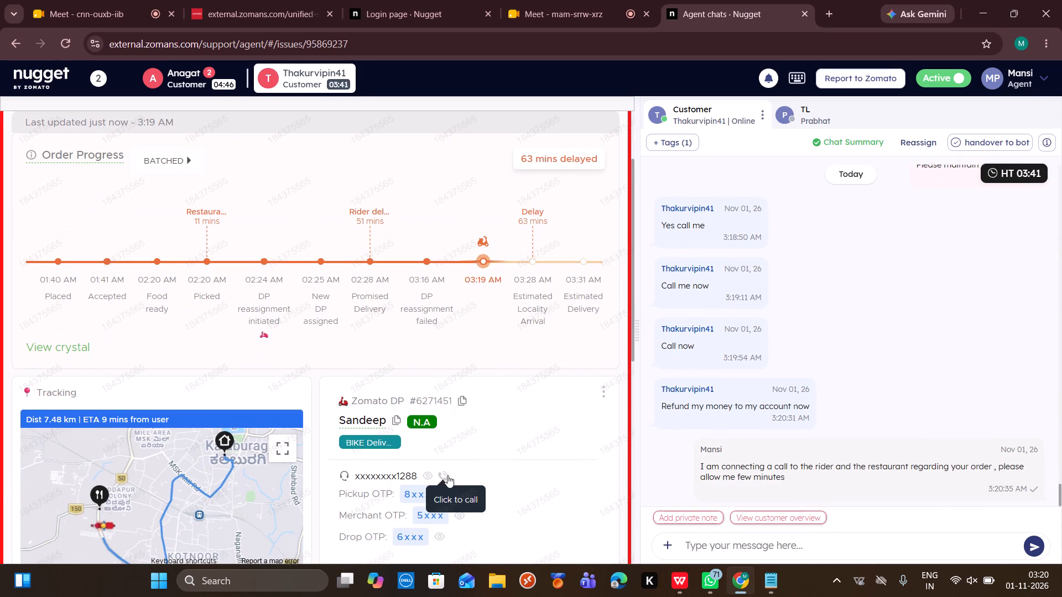
{"action": "left_click", "coordinate": [441, 476]}
{"action": "left_click", "coordinate": [579, 413]}
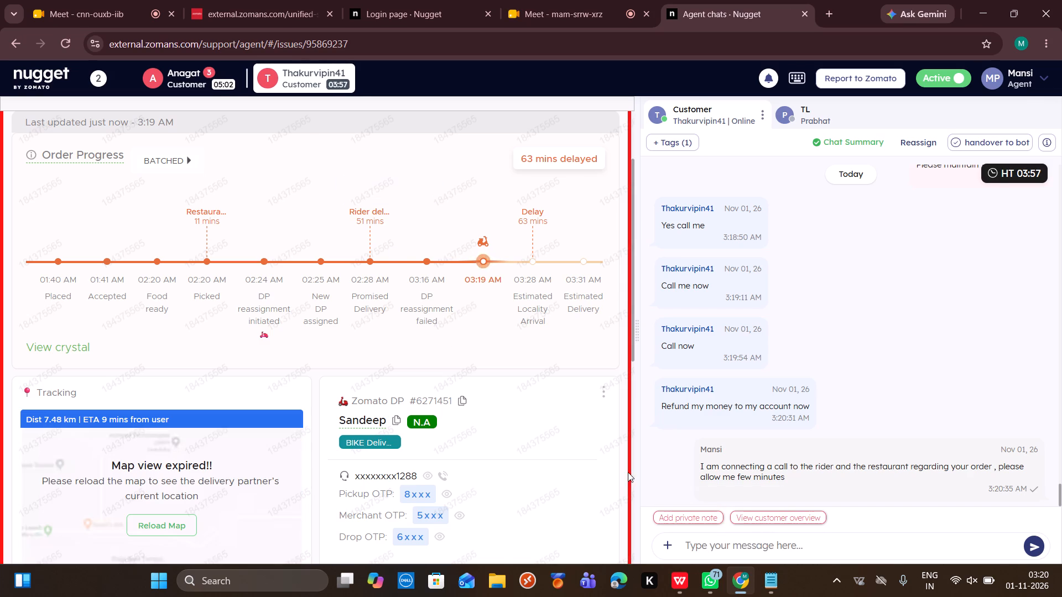
Replace the "xx" placeholder with 9 in the first customer's drafted delivery update and send the message.
{"action": "left_click", "coordinate": [704, 544]}
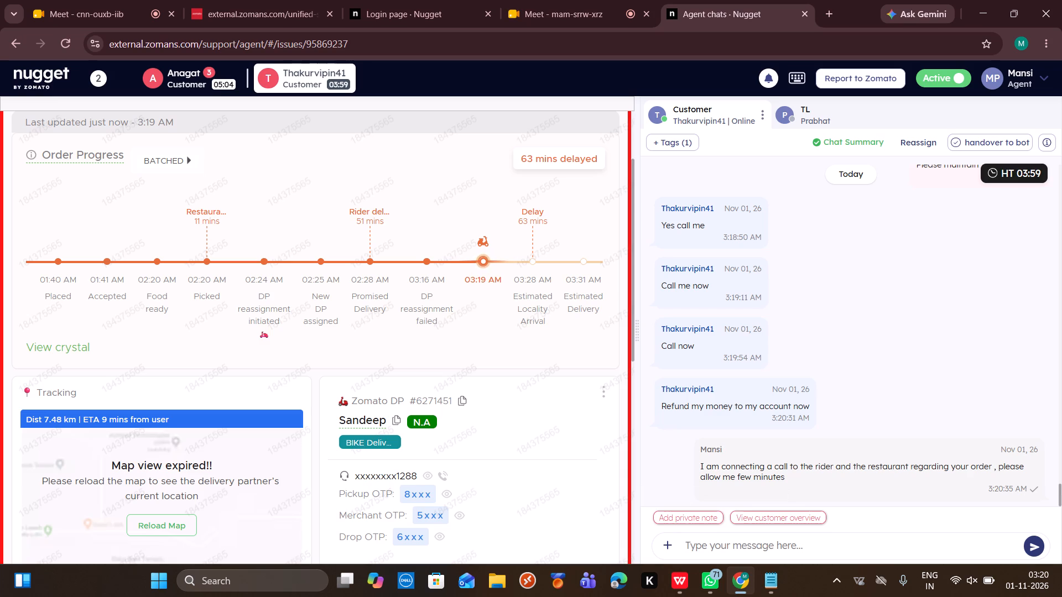
{"action": "left_click", "coordinate": [212, 84]}
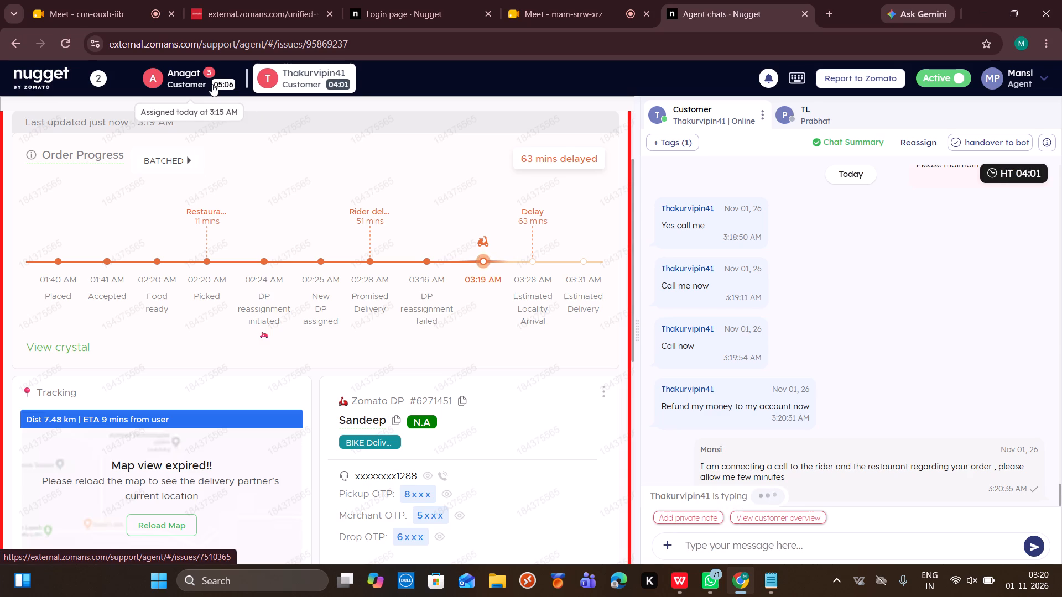
{"action": "scroll", "coordinate": [778, 478], "scroll_direction": "down", "scroll_amount": 5}
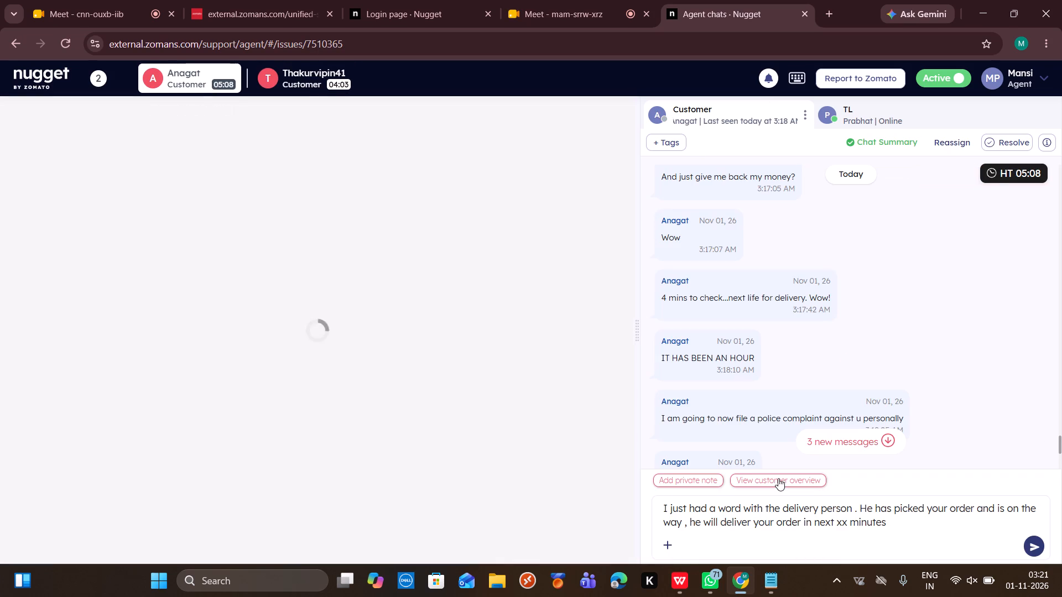
{"action": "scroll", "coordinate": [778, 478], "scroll_direction": "down", "scroll_amount": 20}
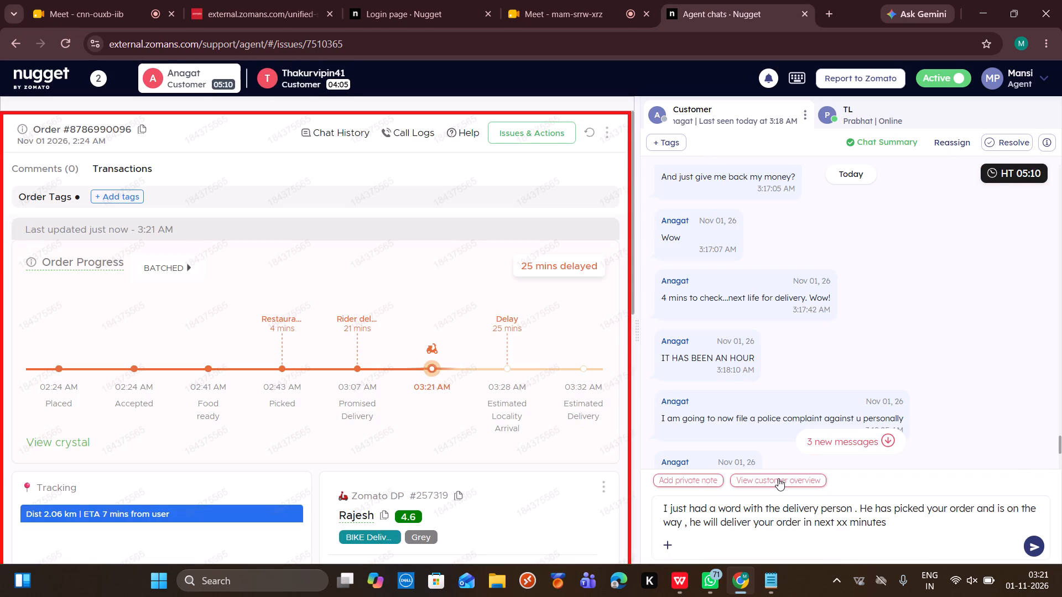
{"action": "scroll", "coordinate": [778, 478], "scroll_direction": "down", "scroll_amount": 1}
{"action": "scroll", "coordinate": [748, 317], "scroll_direction": "down", "scroll_amount": 7}
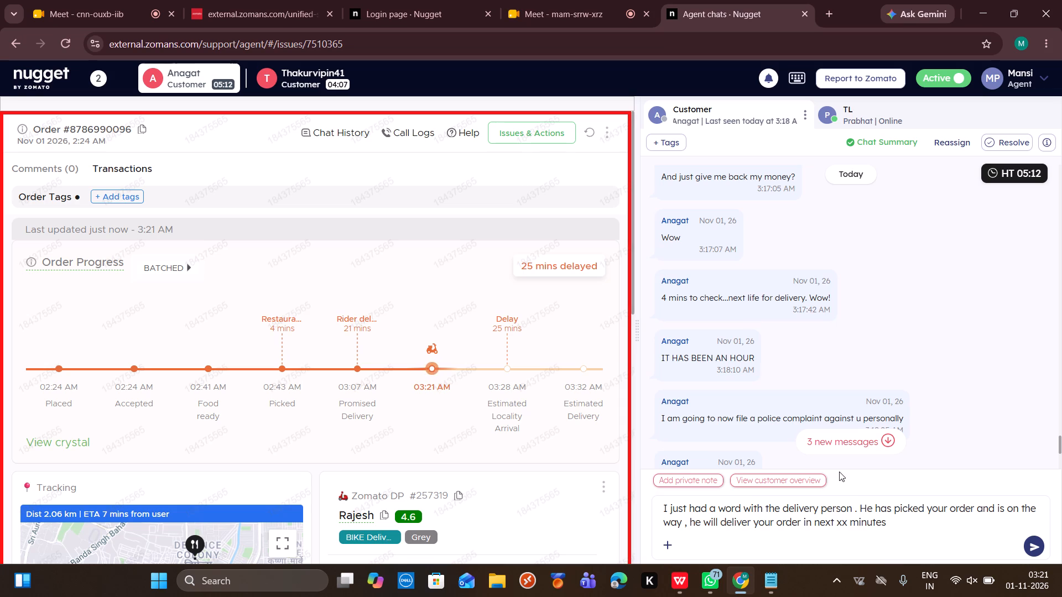
{"action": "left_click", "coordinate": [848, 527]}
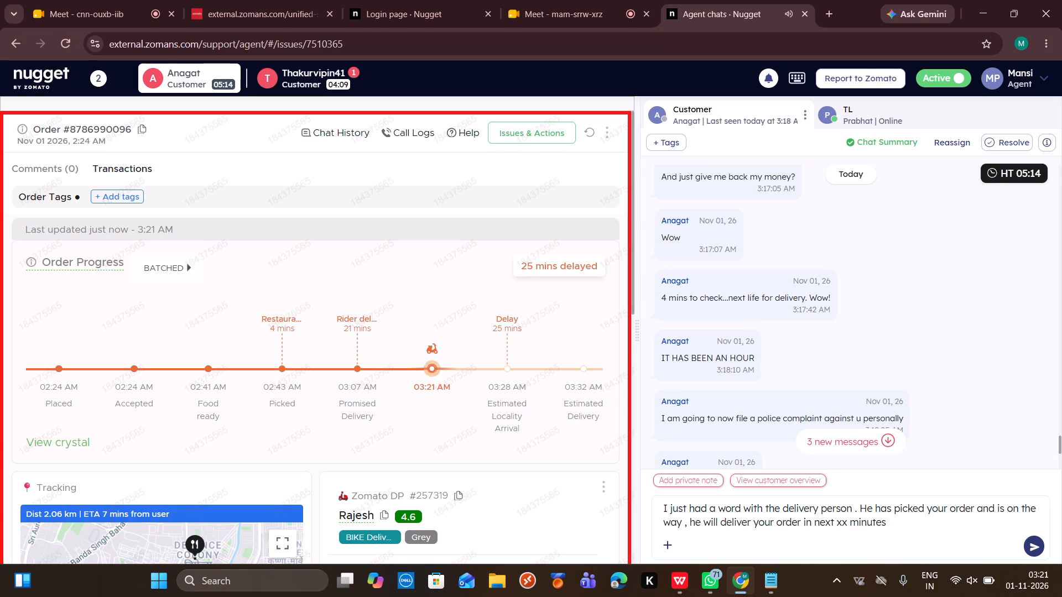
{"action": "key", "text": "BackSpace"}
{"action": "key", "text": "BackSpace"}
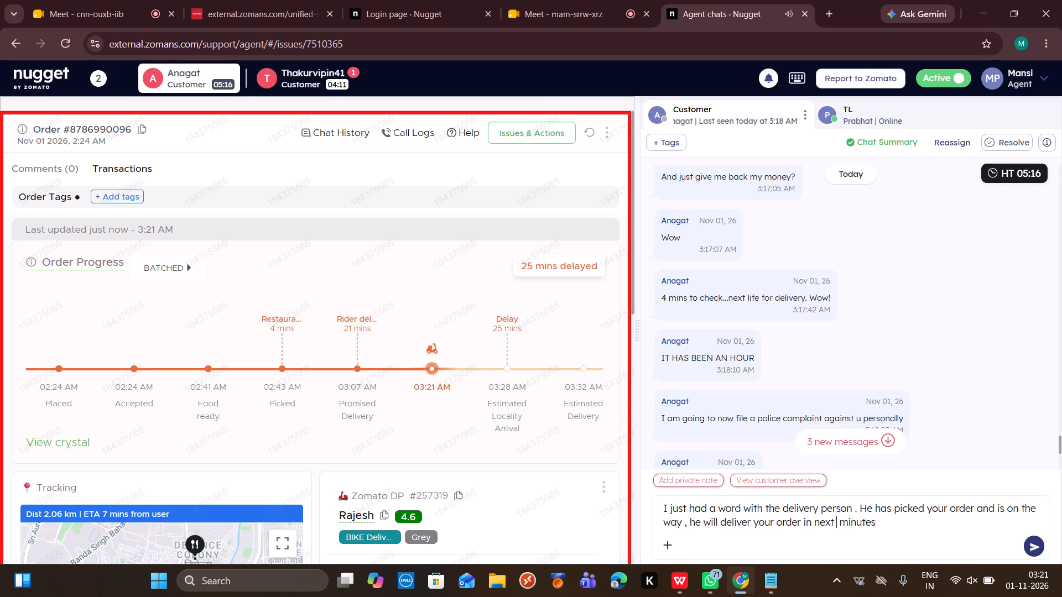
{"action": "key", "text": "9"}
{"action": "key", "text": "Return"}
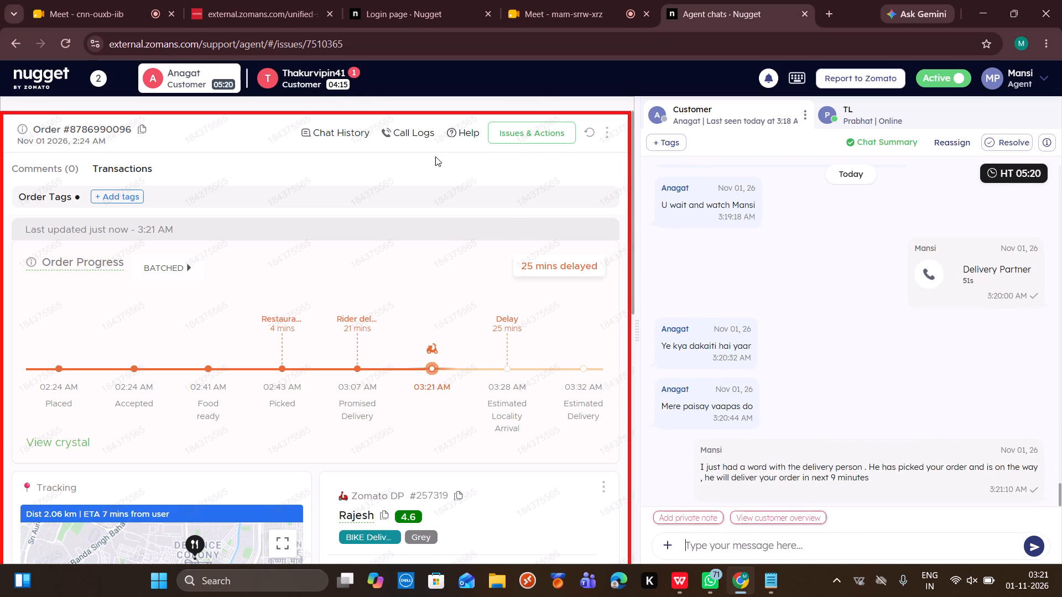
{"action": "left_click", "coordinate": [327, 88]}
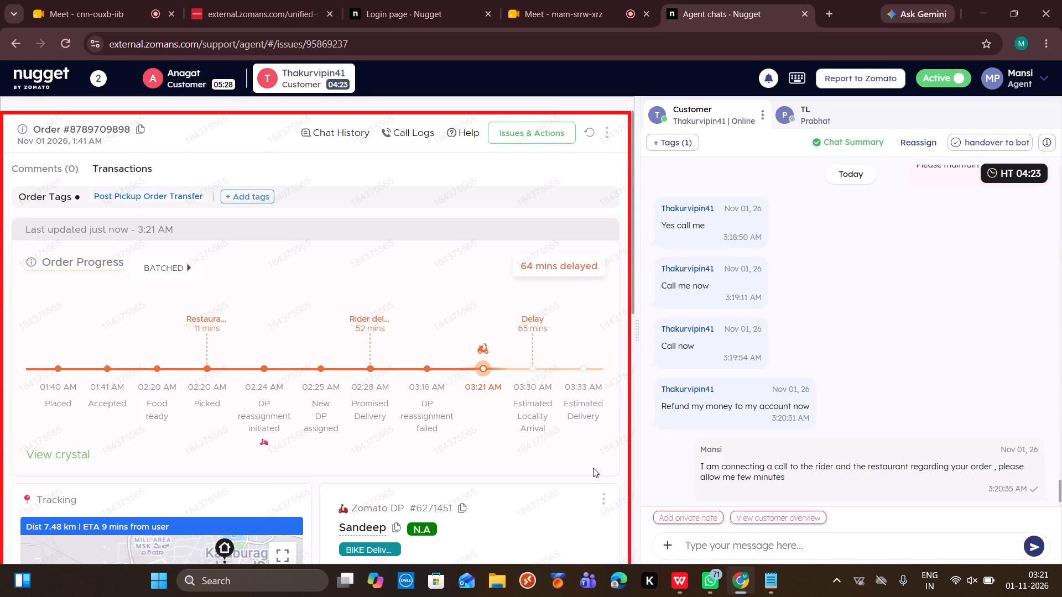
{"action": "scroll", "coordinate": [593, 468], "scroll_direction": "down", "scroll_amount": 2}
{"action": "left_click", "coordinate": [442, 429]}
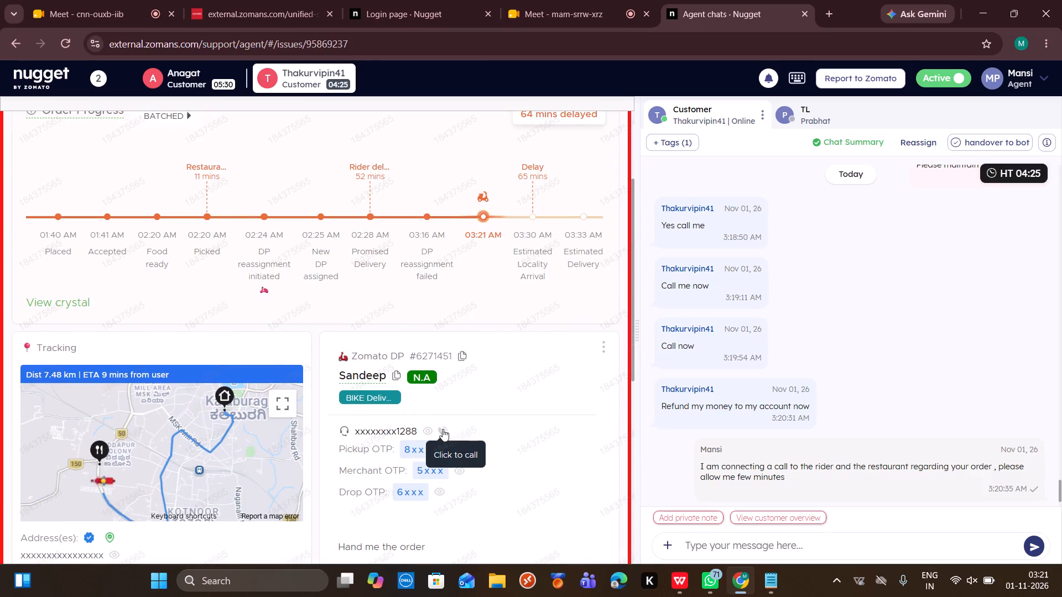
{"action": "left_click", "coordinate": [563, 405]}
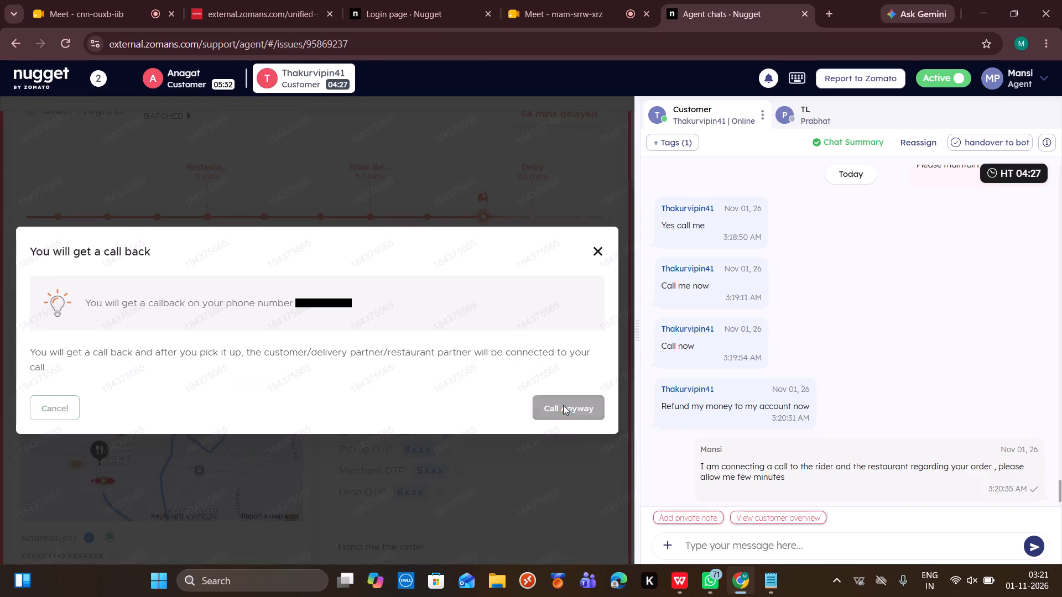
Send the second customer the reply "Yes sir I am cancelling the order and issuing your refund , please allow me a minute".
{"action": "left_click", "coordinate": [774, 595]}
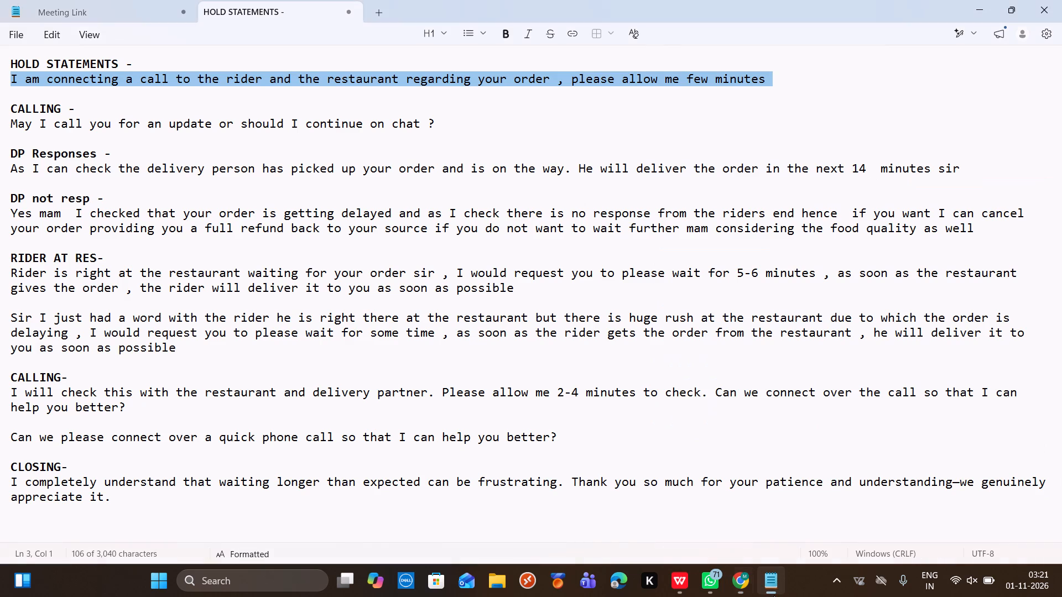
{"action": "left_click", "coordinate": [745, 581]}
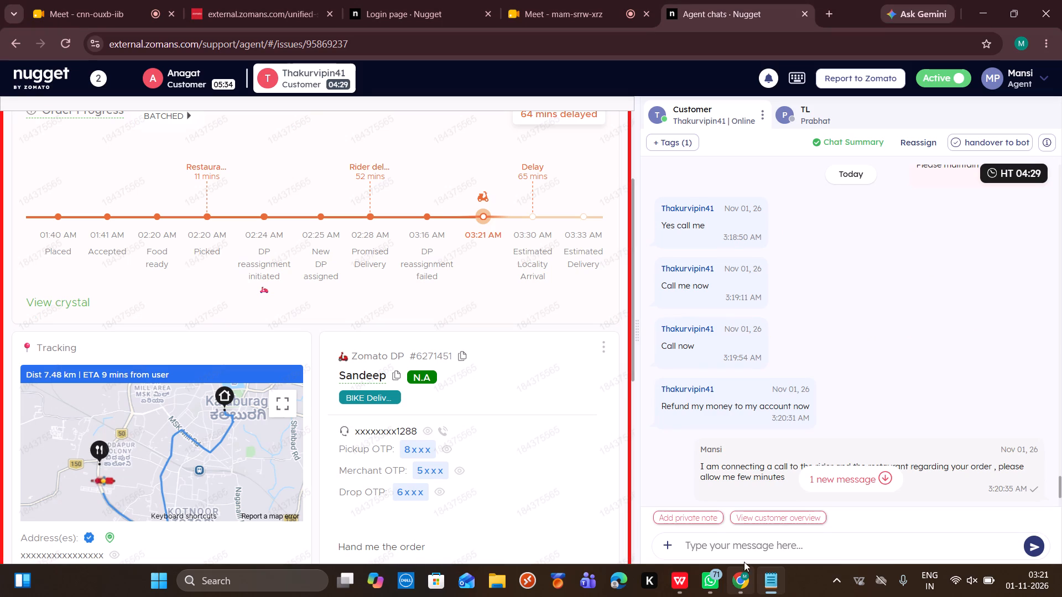
{"action": "scroll", "coordinate": [730, 416], "scroll_direction": "down", "scroll_amount": 6}
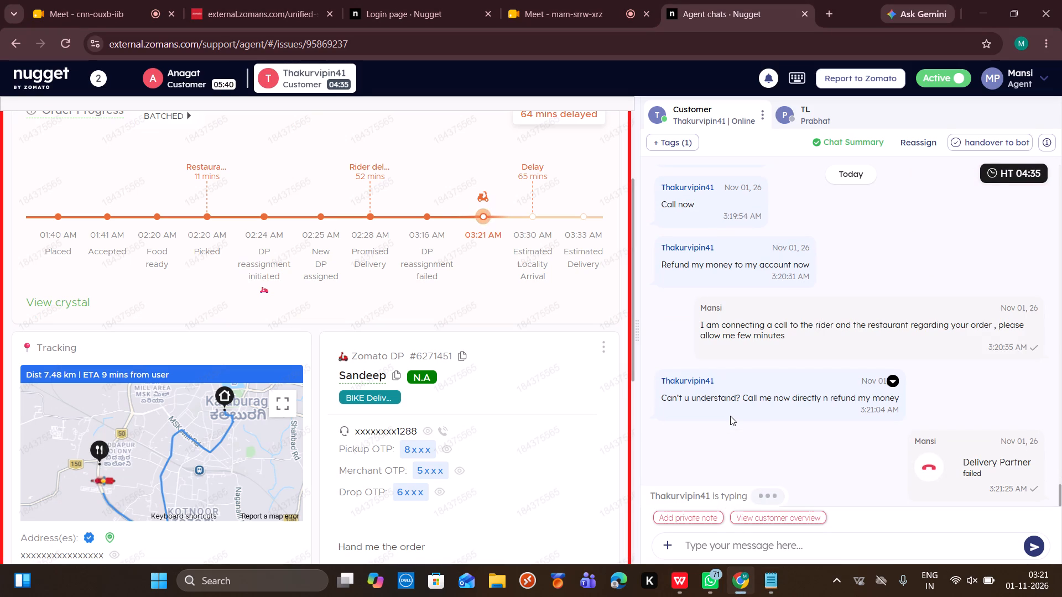
{"action": "left_click", "coordinate": [723, 544]}
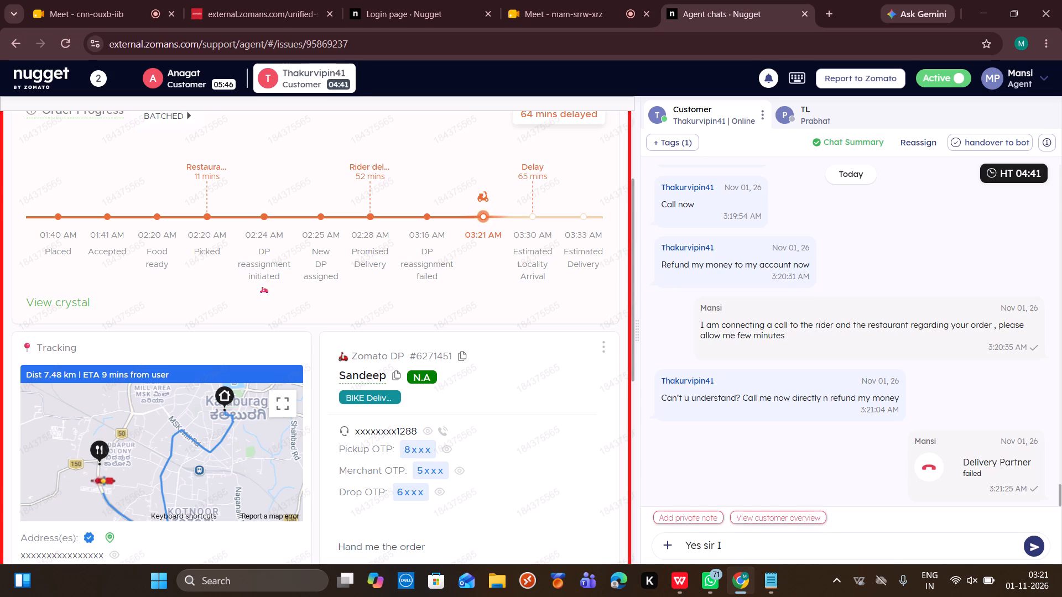
{"action": "key", "text": "space"}
{"action": "type", "text": "am"}
{"action": "key", "text": "space"}
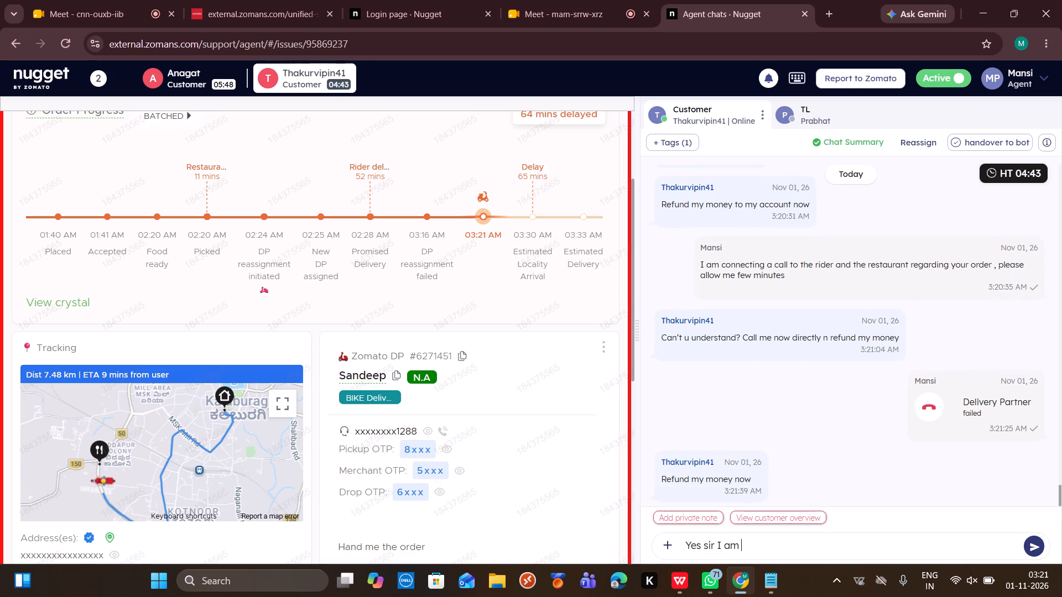
{"action": "type", "text": "cancelling the order and issuing"}
{"action": "key", "text": "space"}
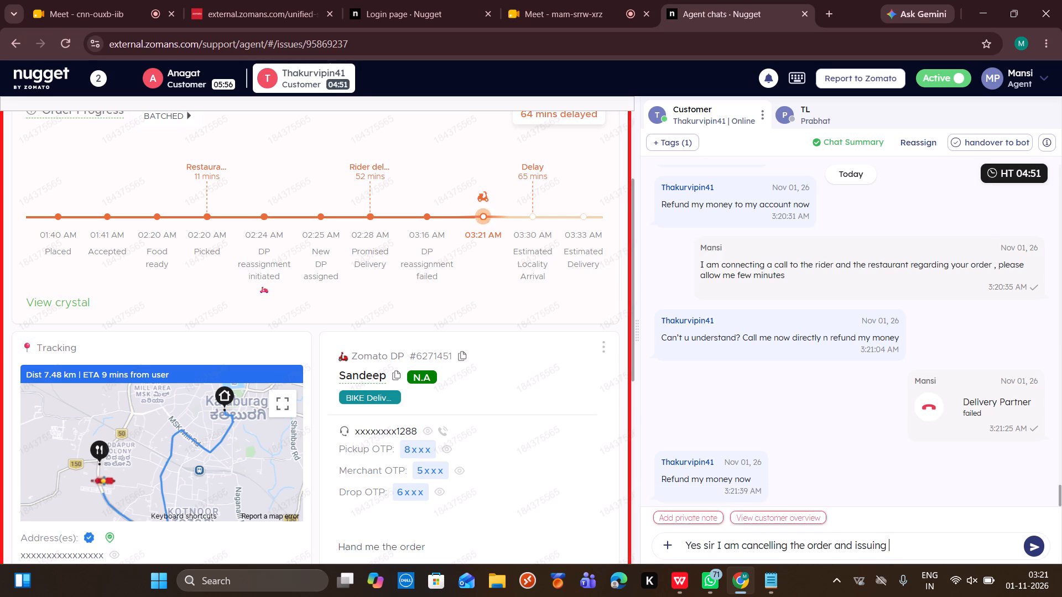
{"action": "type", "text": "your refund , please allow m"}
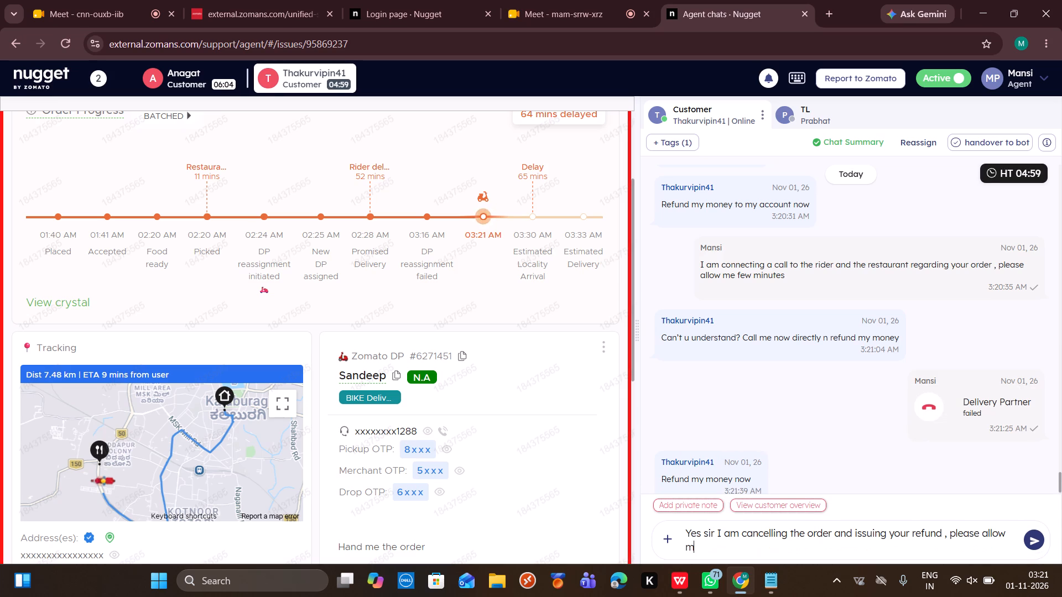
{"action": "type", "text": "e a ,"}
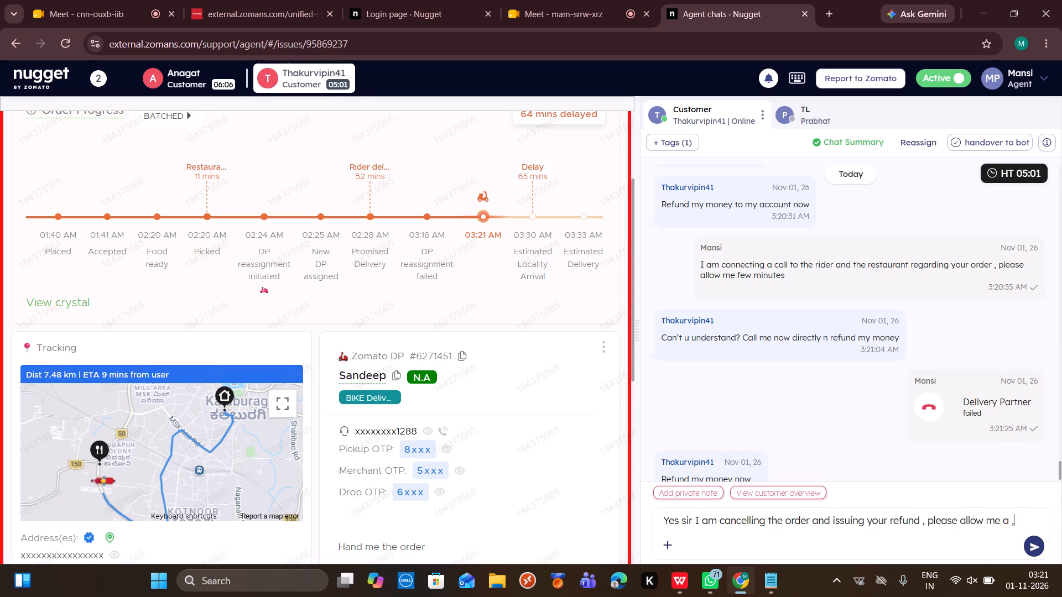
{"action": "key", "text": "equal"}
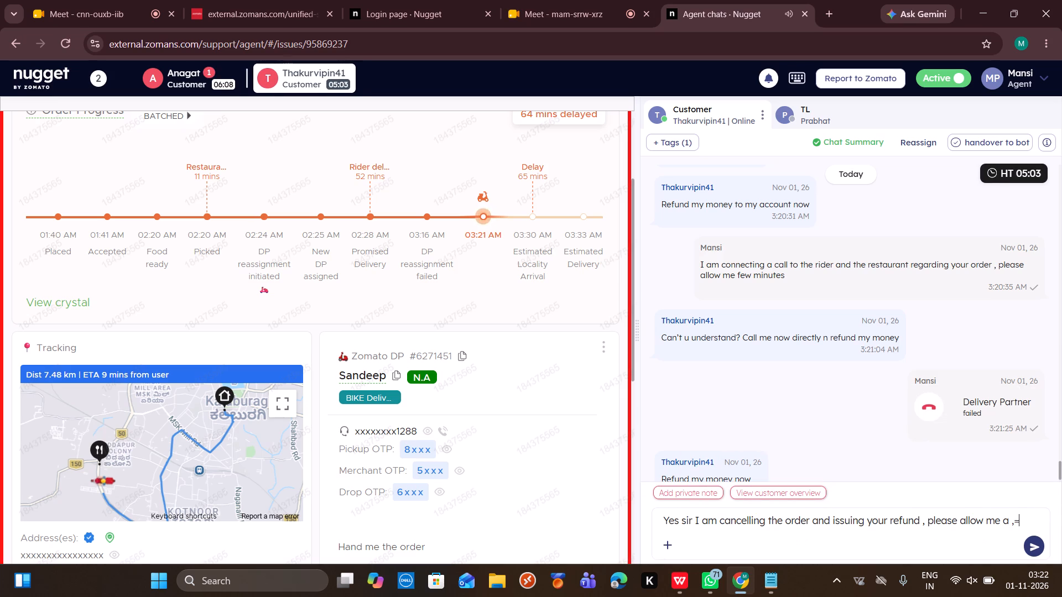
{"action": "key", "text": "BackSpace"}
{"action": "key", "text": "BackSpace"}
{"action": "type", "text": "minute"}
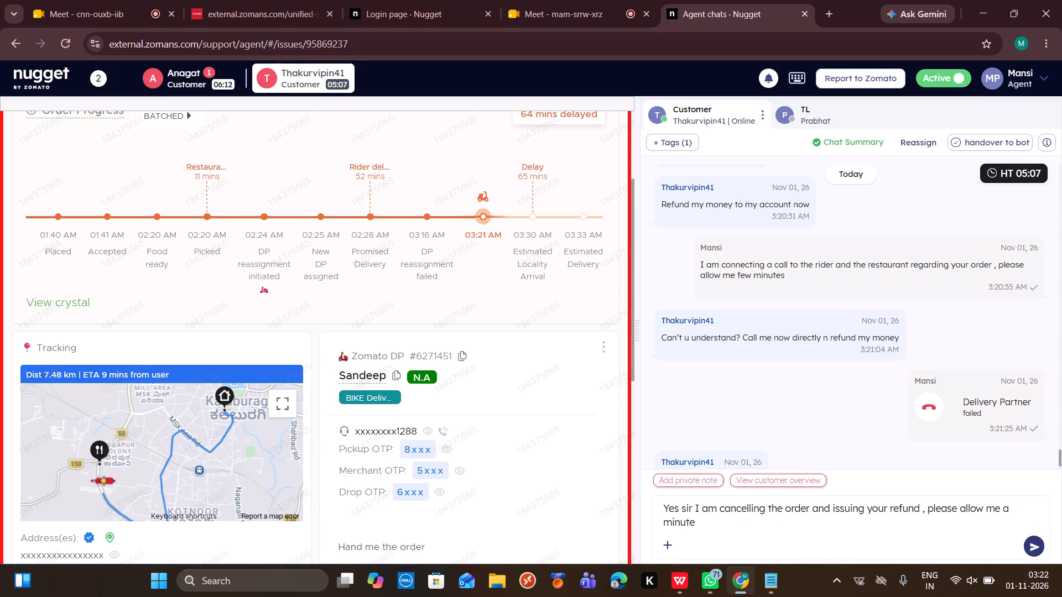
{"action": "key", "text": "Return"}
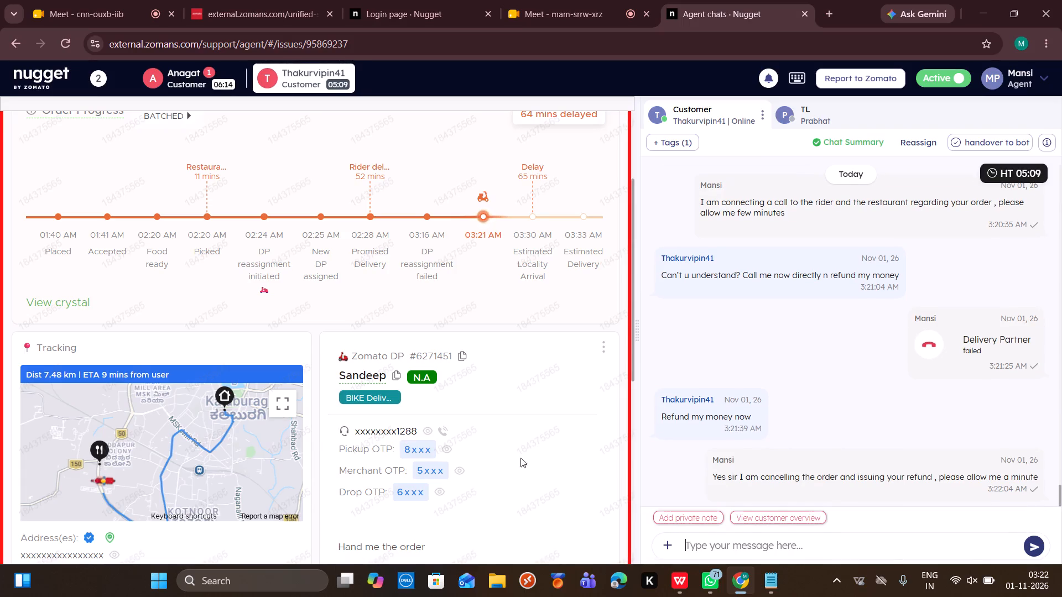
{"action": "left_click", "coordinate": [441, 431]}
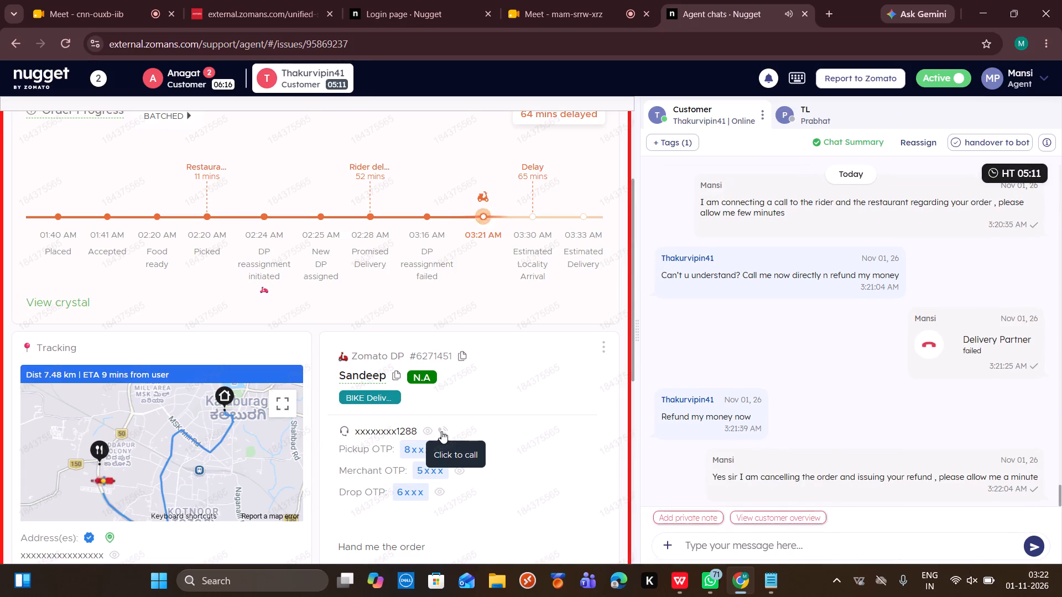
{"action": "left_click", "coordinate": [579, 416]}
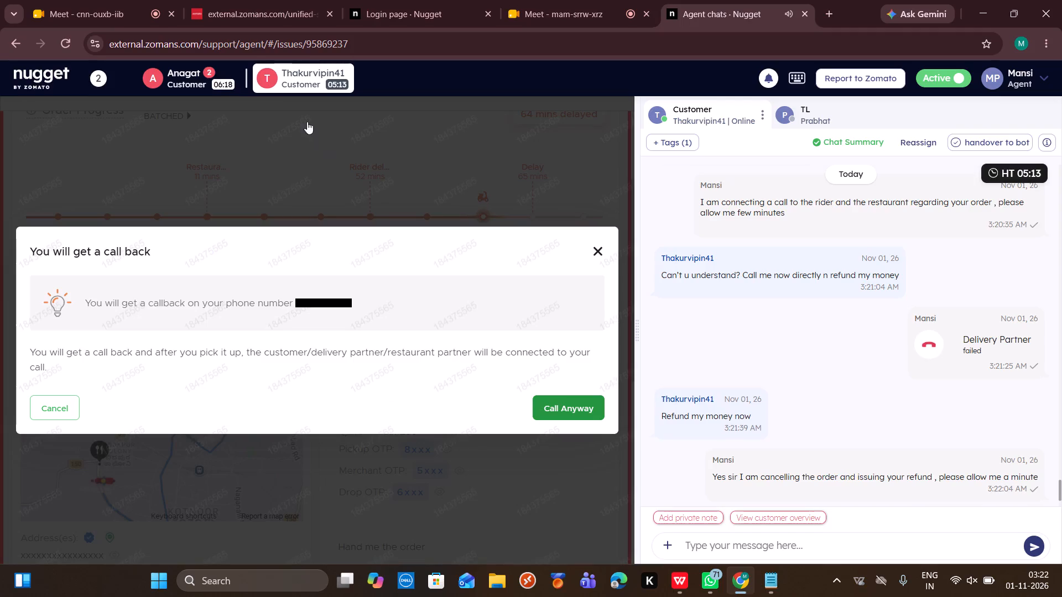
{"action": "left_click", "coordinate": [220, 74]}
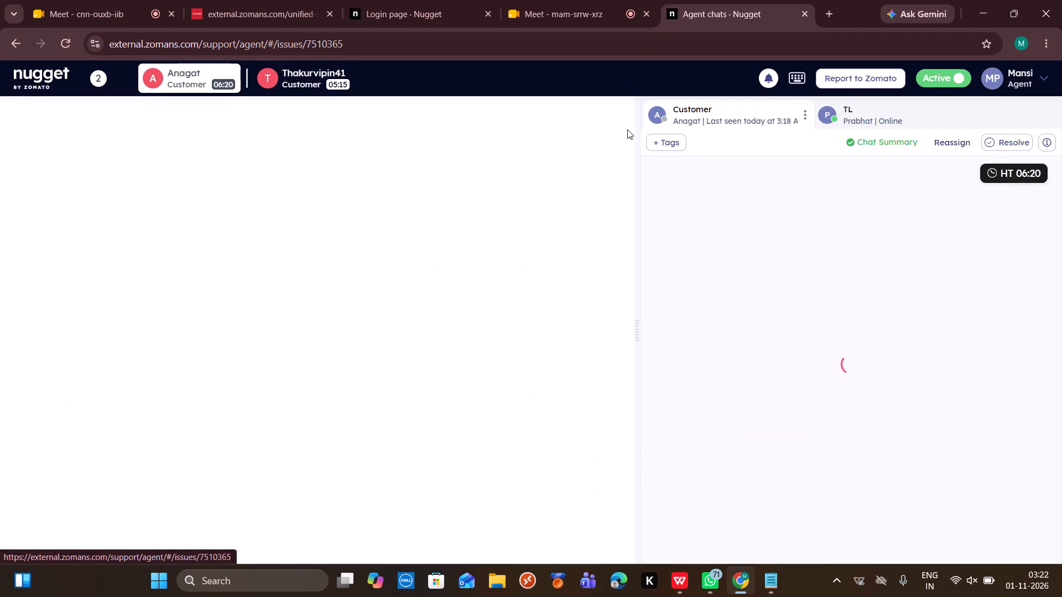
{"action": "scroll", "coordinate": [787, 362], "scroll_direction": "down", "scroll_amount": 1}
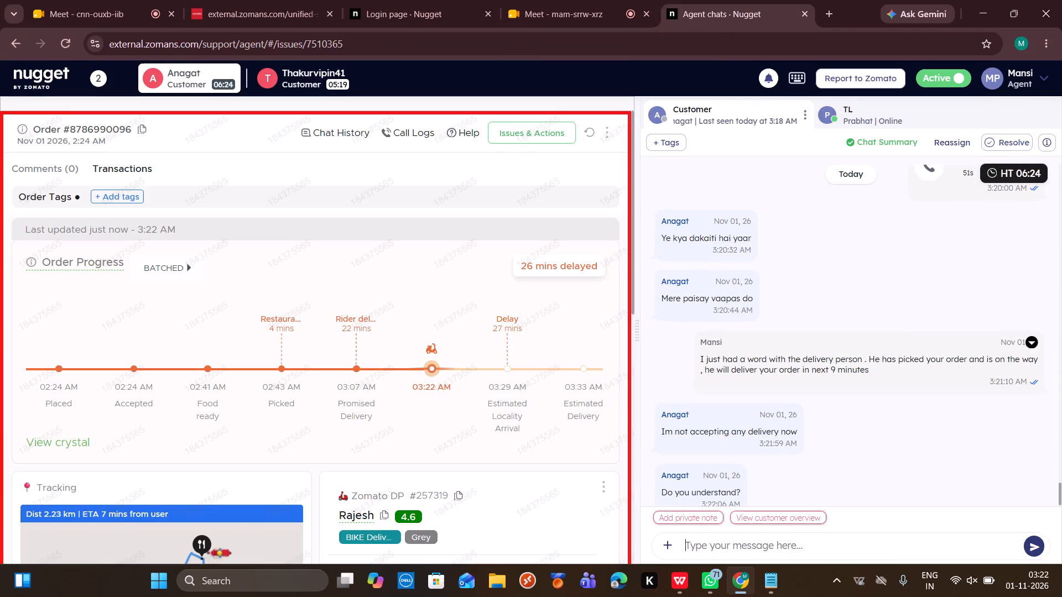
{"action": "left_click", "coordinate": [566, 139]}
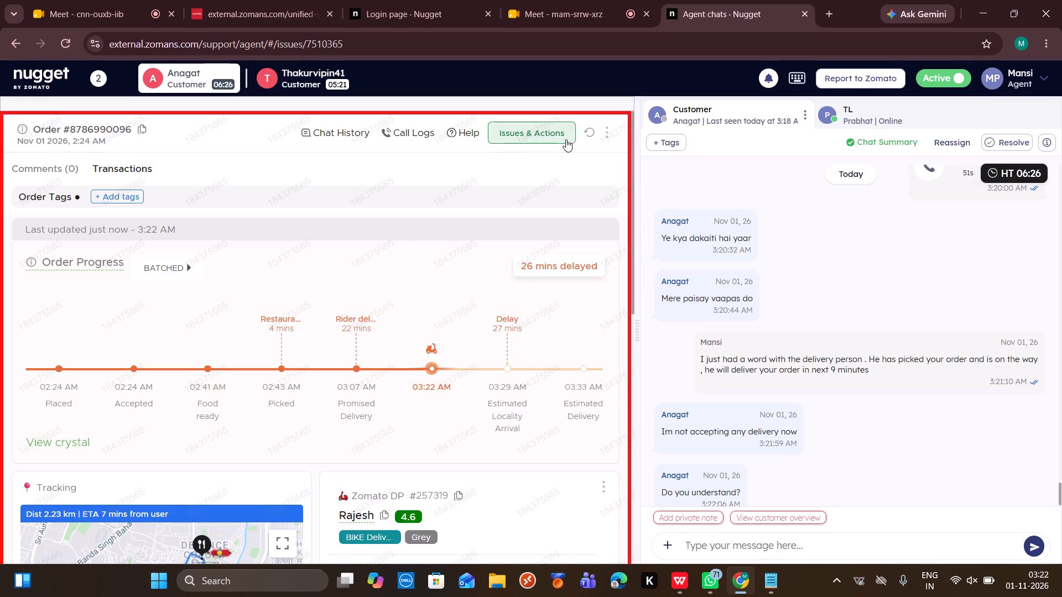
{"action": "left_click", "coordinate": [496, 256]}
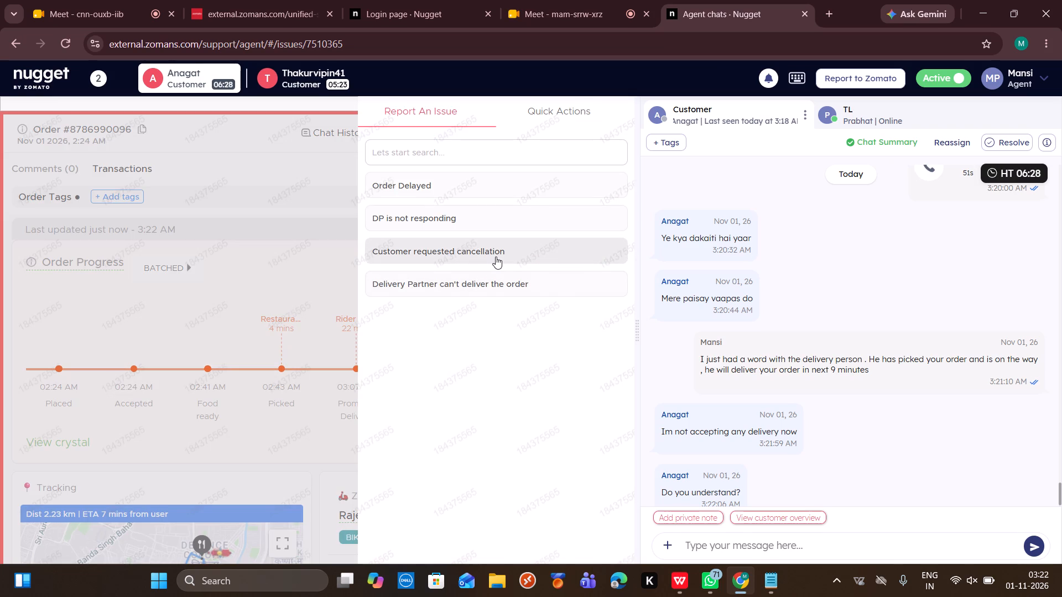
{"action": "left_click", "coordinate": [464, 310]}
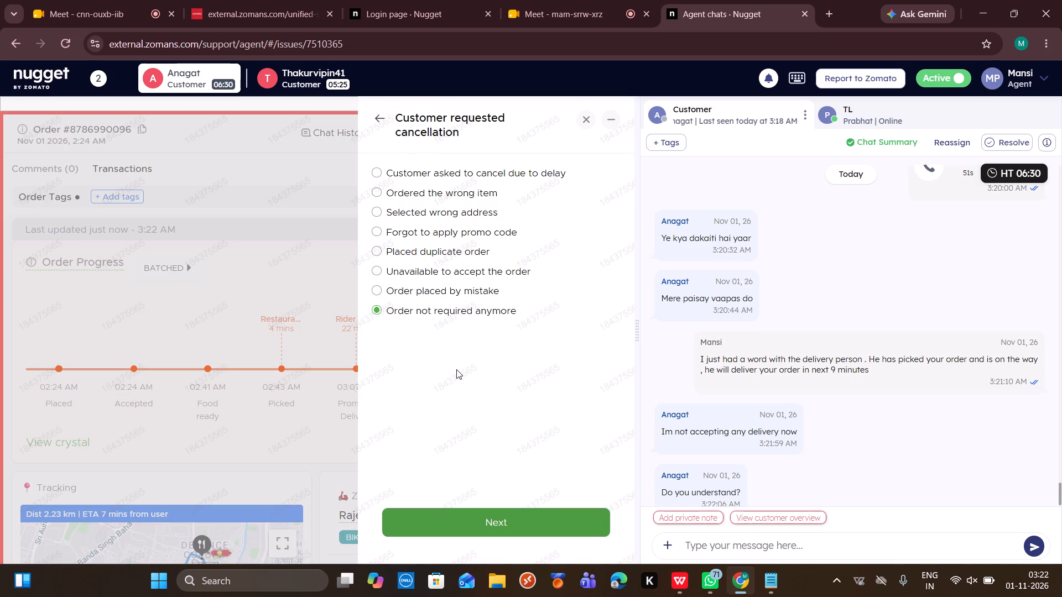
{"action": "left_click", "coordinate": [465, 511]}
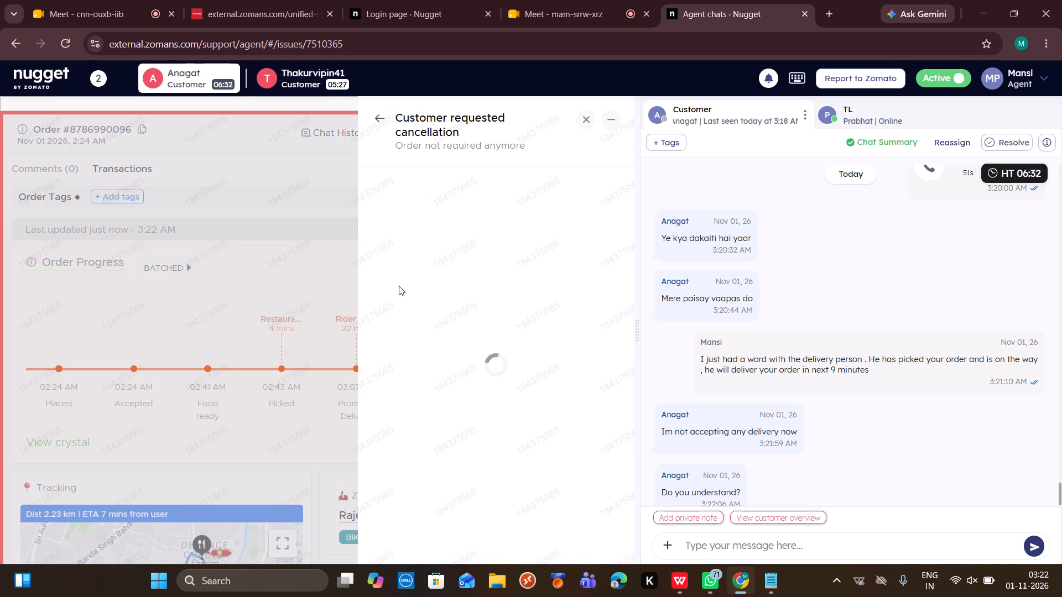
{"action": "left_click", "coordinate": [389, 254]}
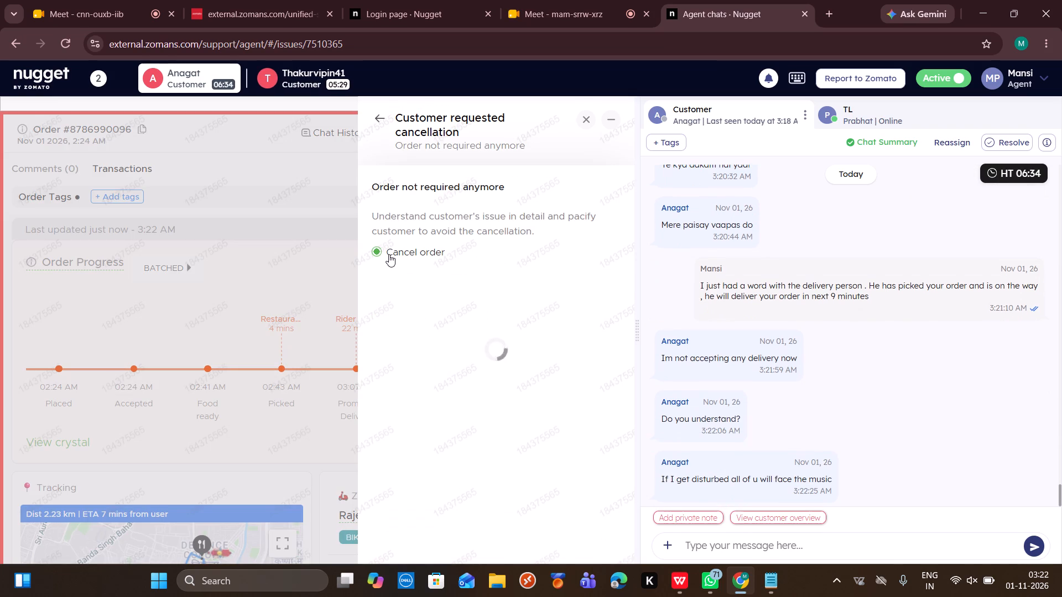
{"action": "left_click", "coordinate": [279, 271]}
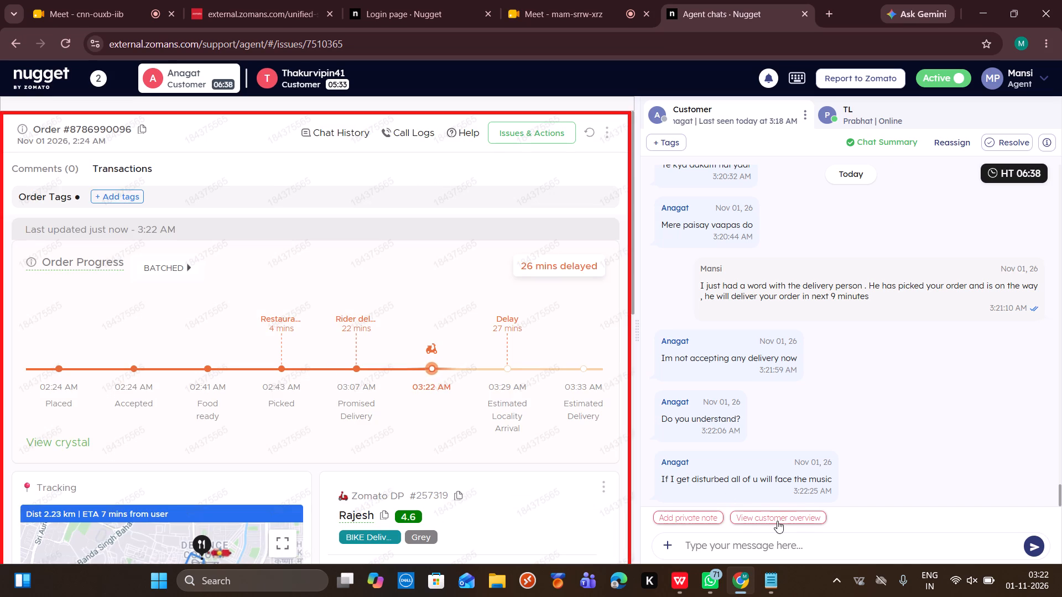
Switch to the canned responses document in WPS Office and copy the first Apology response, about the frustration of being kept waiting so long.
{"action": "left_click", "coordinate": [685, 593]}
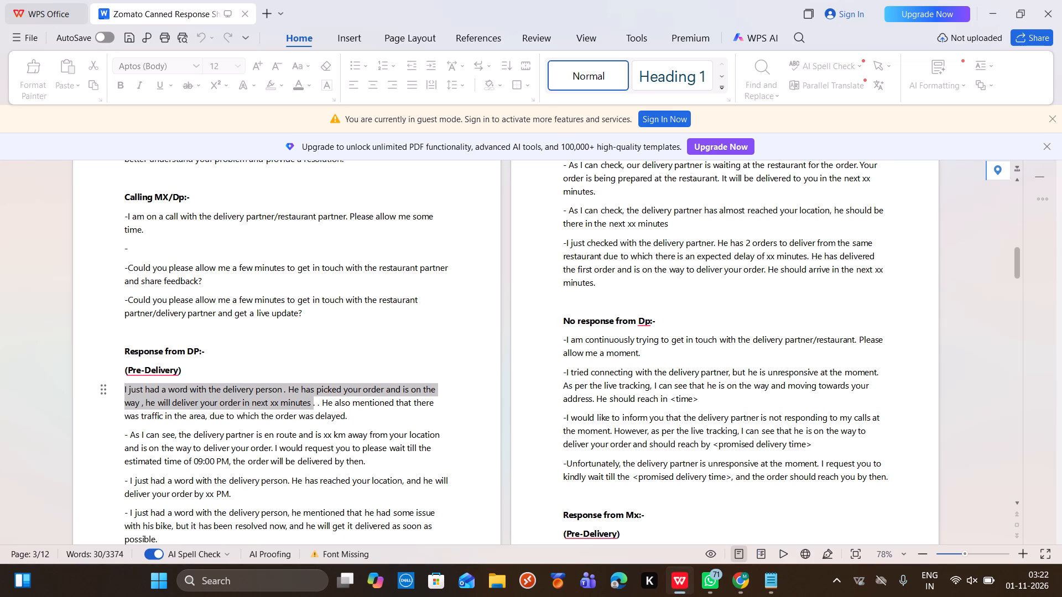
{"action": "scroll", "coordinate": [442, 498], "scroll_direction": "down", "scroll_amount": 7}
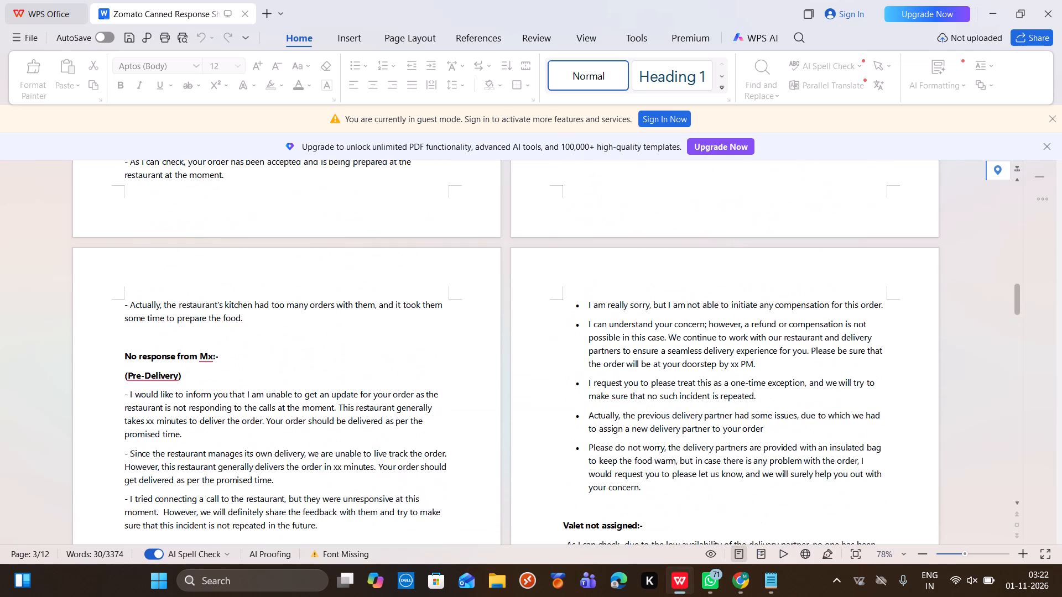
{"action": "scroll", "coordinate": [442, 498], "scroll_direction": "down", "scroll_amount": 5}
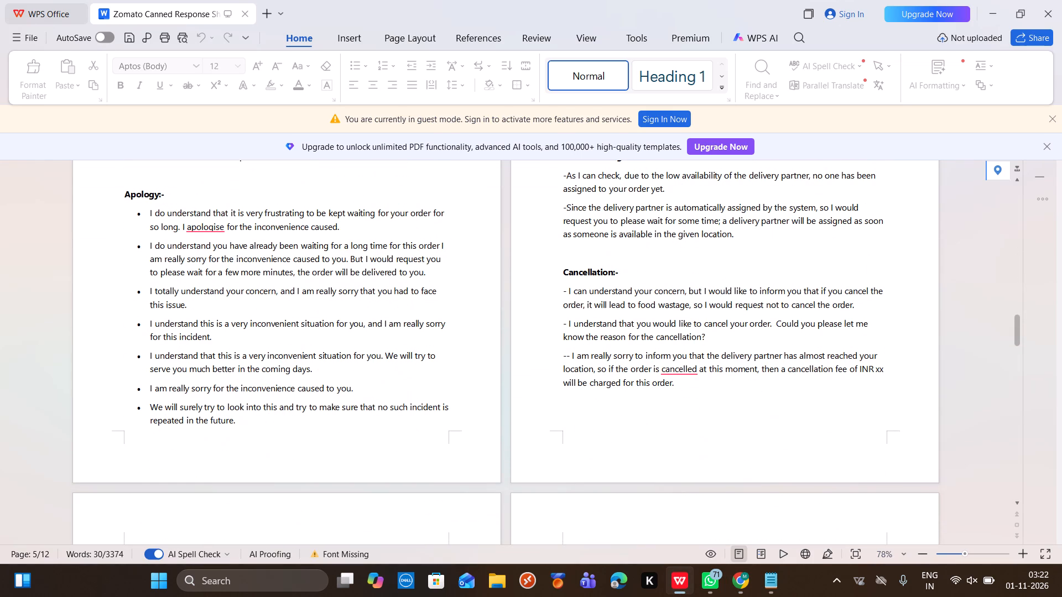
{"action": "left_click_drag", "start_coordinate": [348, 229], "coordinate": [149, 214]}
{"action": "key", "text": "ctrl+c"}
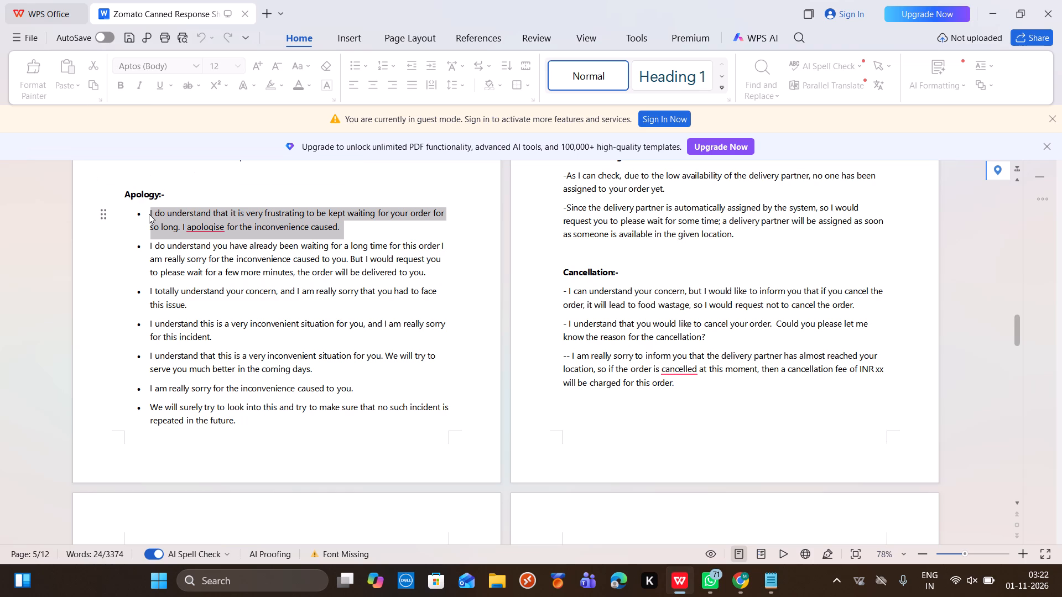
Back in the first customer's chat in Chrome, send the copied apology for the long wait, with the stray leading bullet character removed.
{"action": "left_click", "coordinate": [736, 596]}
{"action": "left_click", "coordinate": [717, 548]}
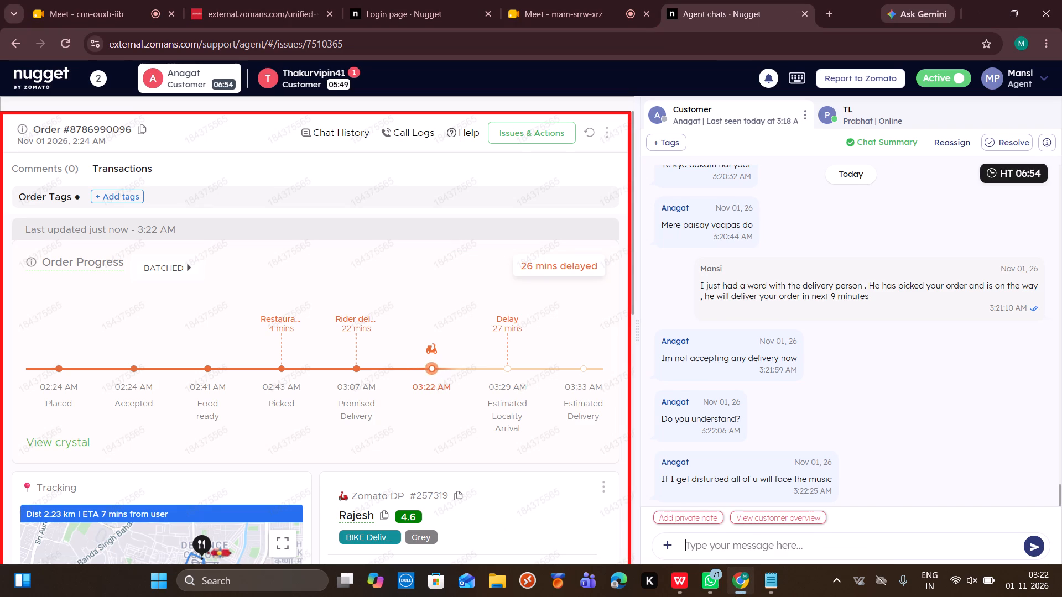
{"action": "key", "text": "ctrl+v"}
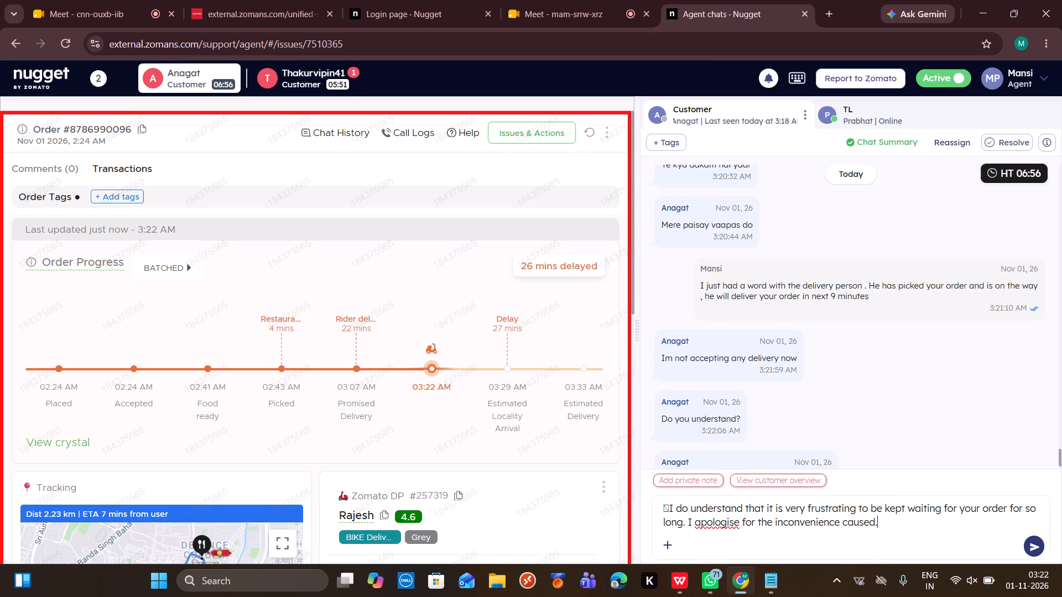
{"action": "left_click", "coordinate": [669, 506]}
{"action": "key", "text": "BackSpace"}
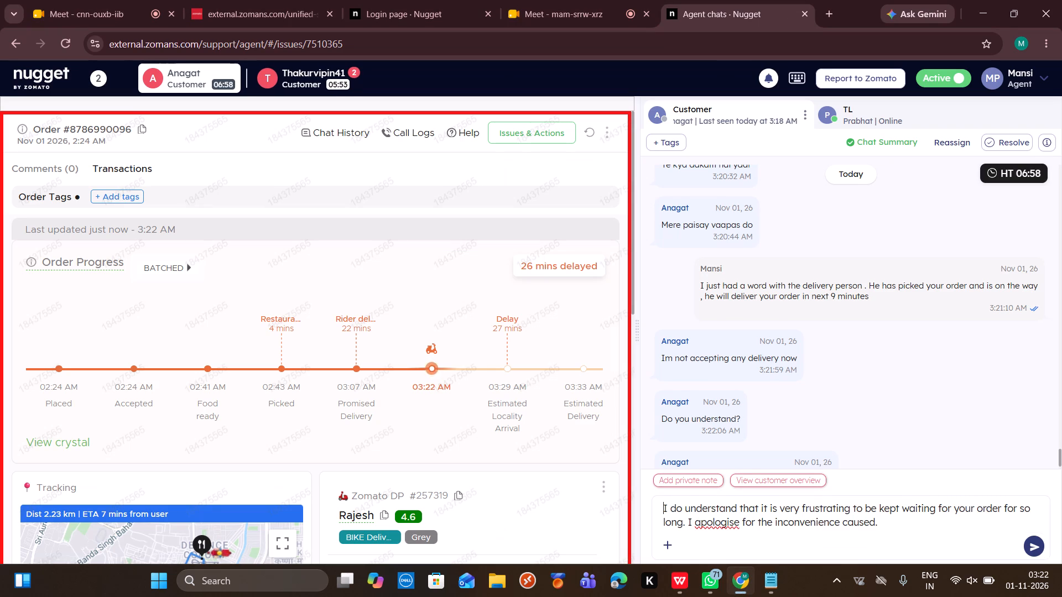
{"action": "key", "text": "Return"}
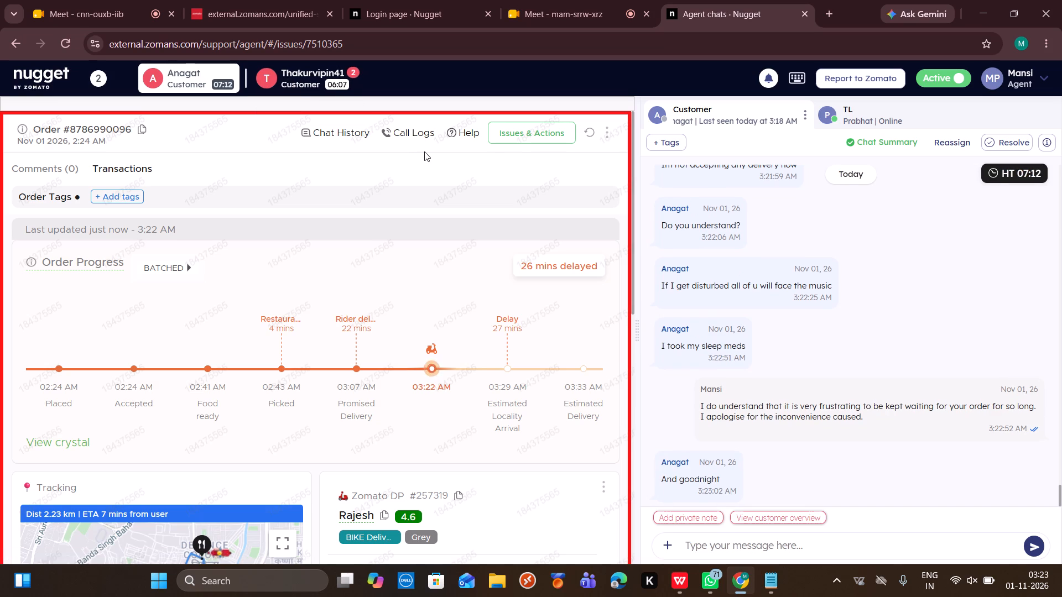
Switch to the second customer's chat.
{"action": "double_click", "coordinate": [317, 72]}
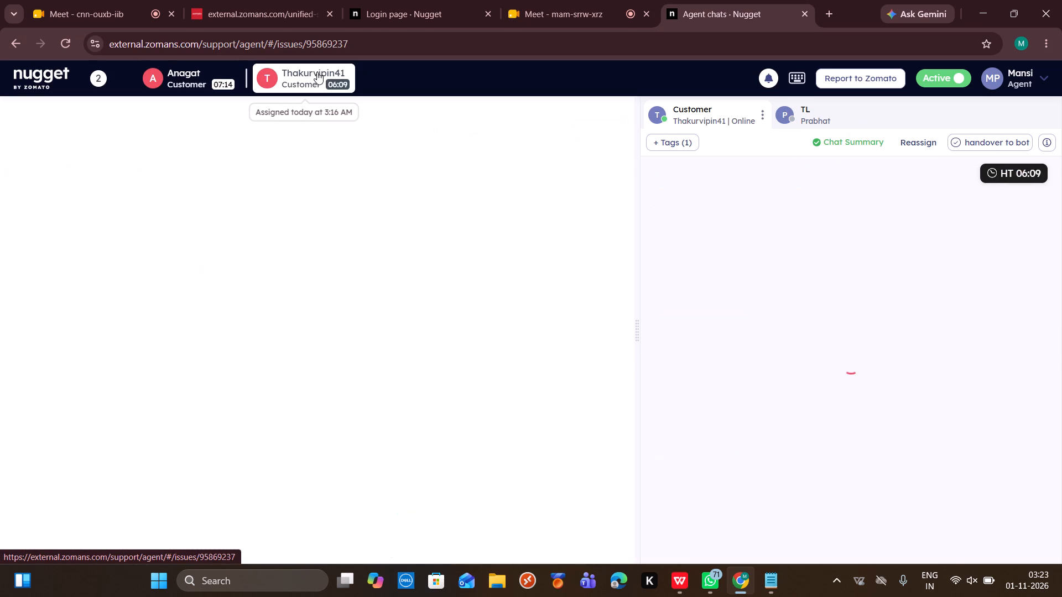
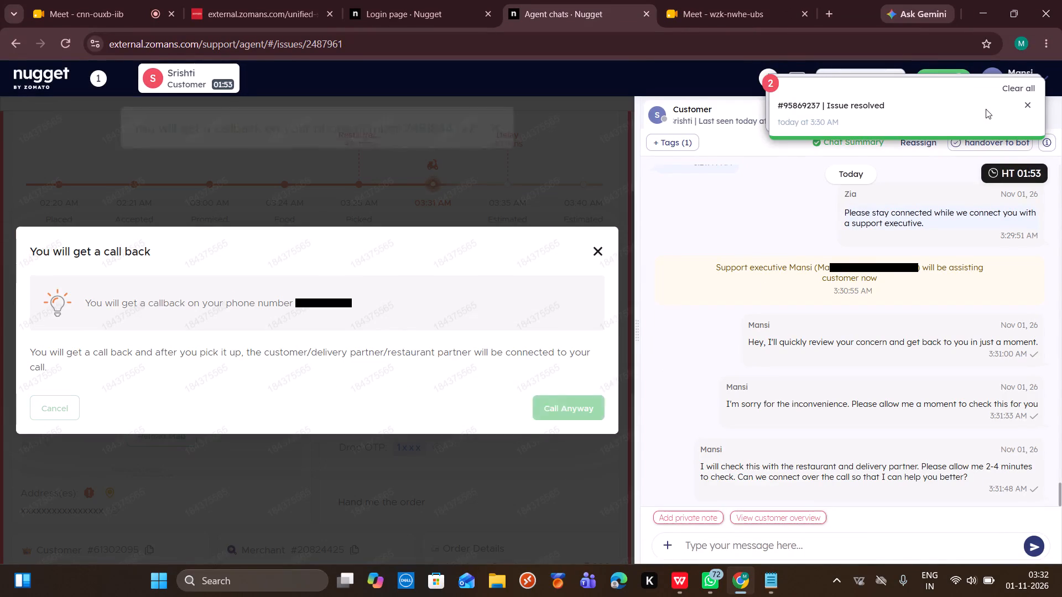
Clear all the pop-up notifications.
{"action": "left_click", "coordinate": [1012, 96]}
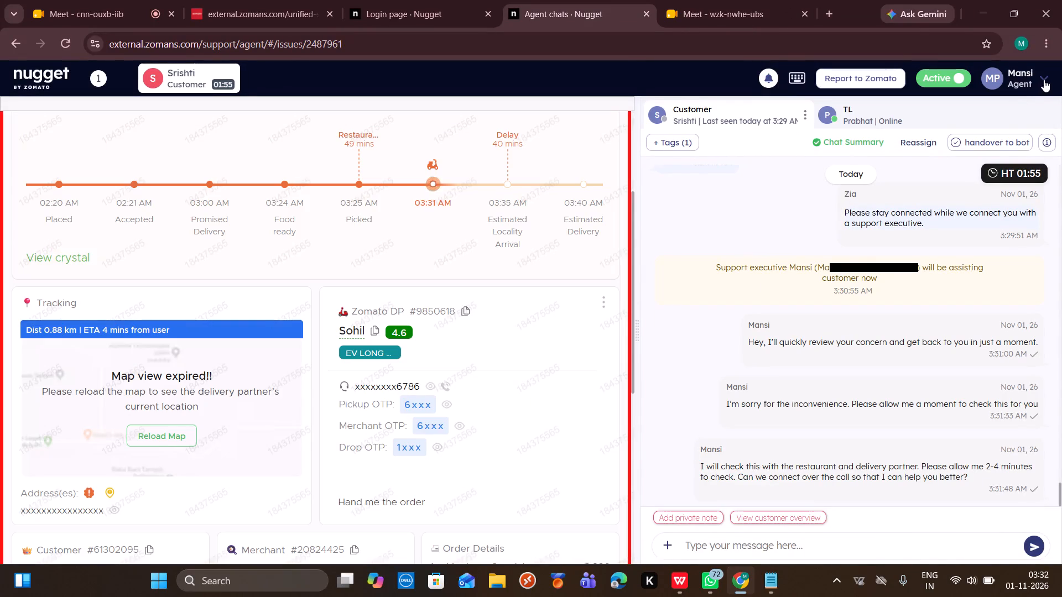
Open the agent's Productivity Hours page and view the figures for Yesterday.
{"action": "left_click", "coordinate": [1044, 80]}
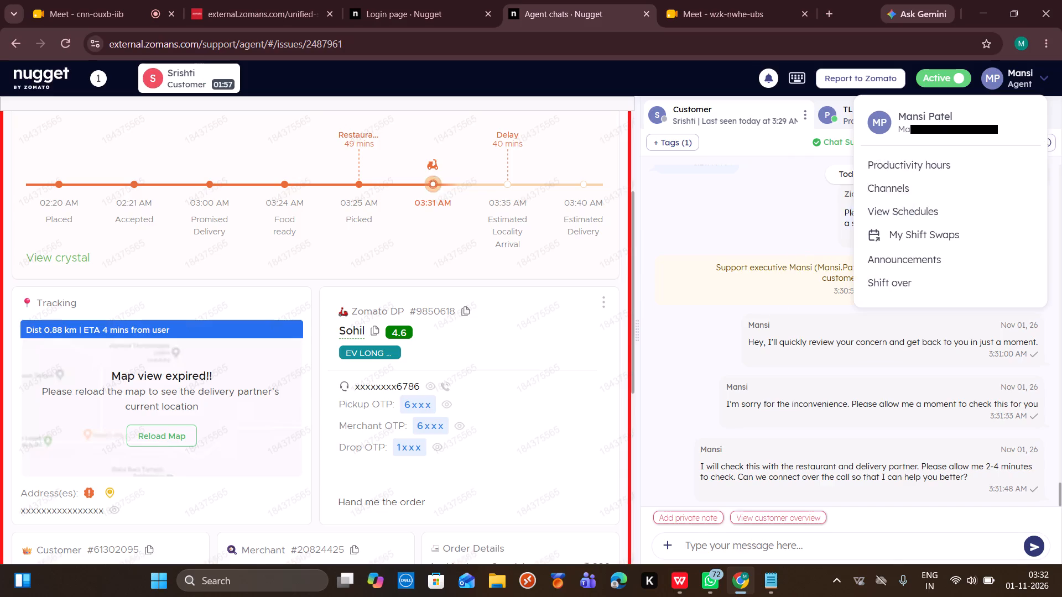
{"action": "left_click", "coordinate": [939, 171]}
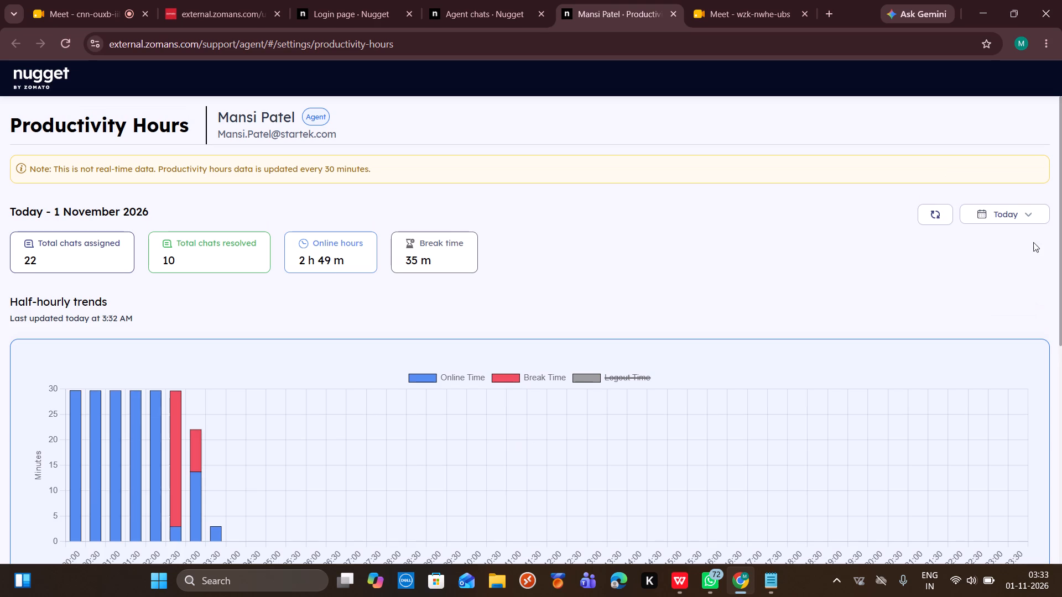
{"action": "left_click", "coordinate": [1024, 218]}
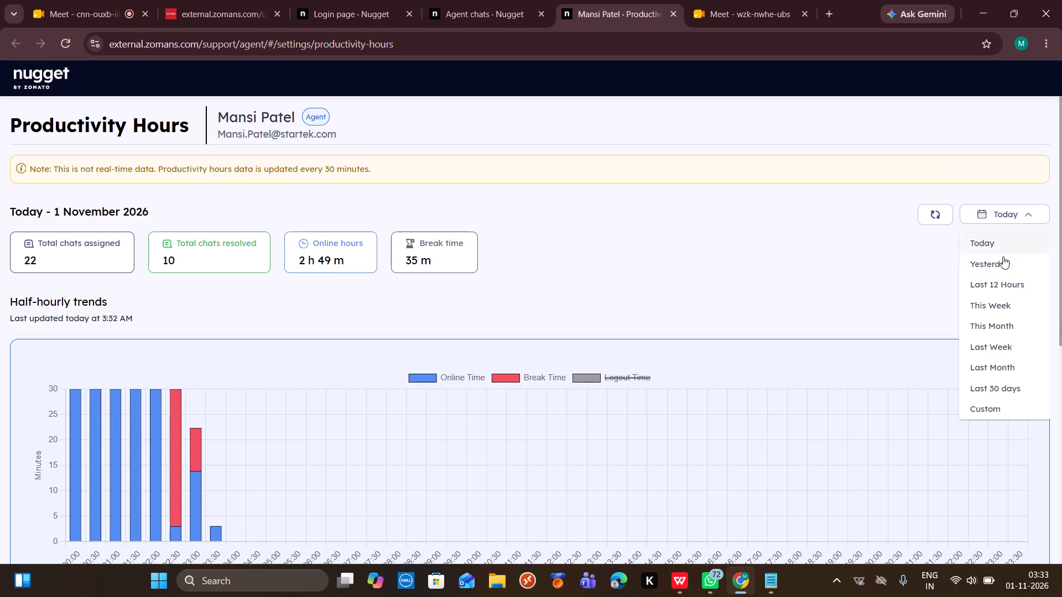
{"action": "left_click", "coordinate": [1003, 263]}
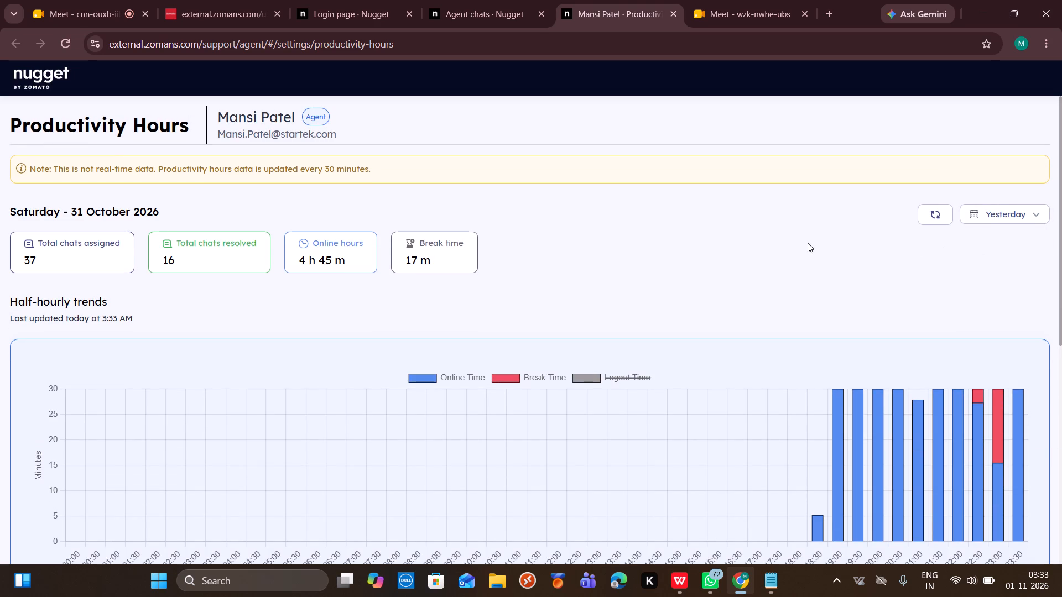
{"action": "left_click", "coordinate": [508, 0]}
{"action": "scroll", "coordinate": [520, 184], "scroll_direction": "up", "scroll_amount": 12}
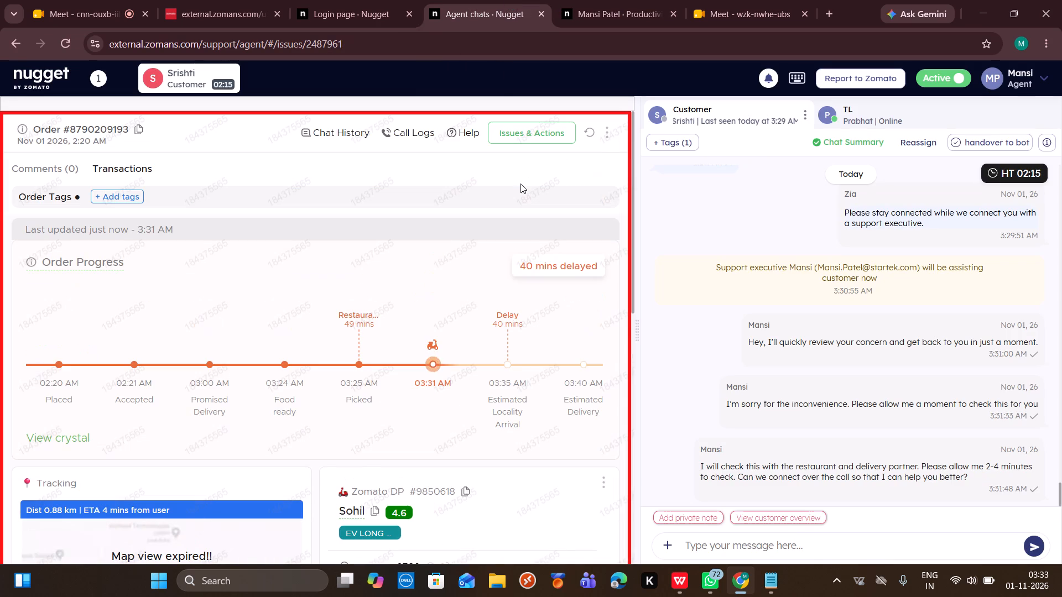
{"action": "left_click", "coordinate": [588, 132]}
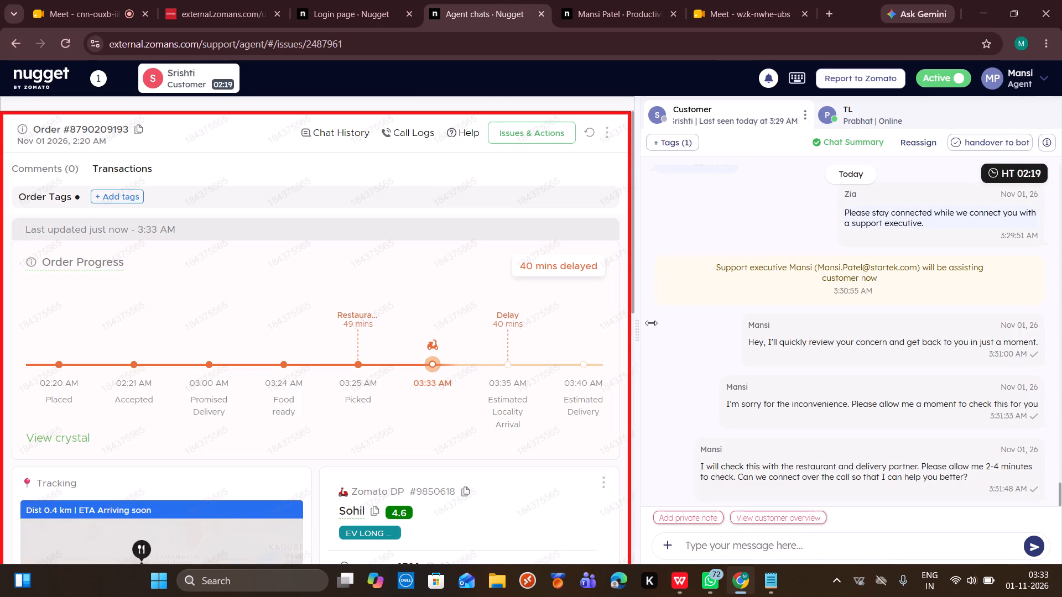
In the WPS Office canned responses, copy the first pre-delivery "Response from DP" reply from "I just had a word" through "next xx minutes".
{"action": "left_click", "coordinate": [681, 590]}
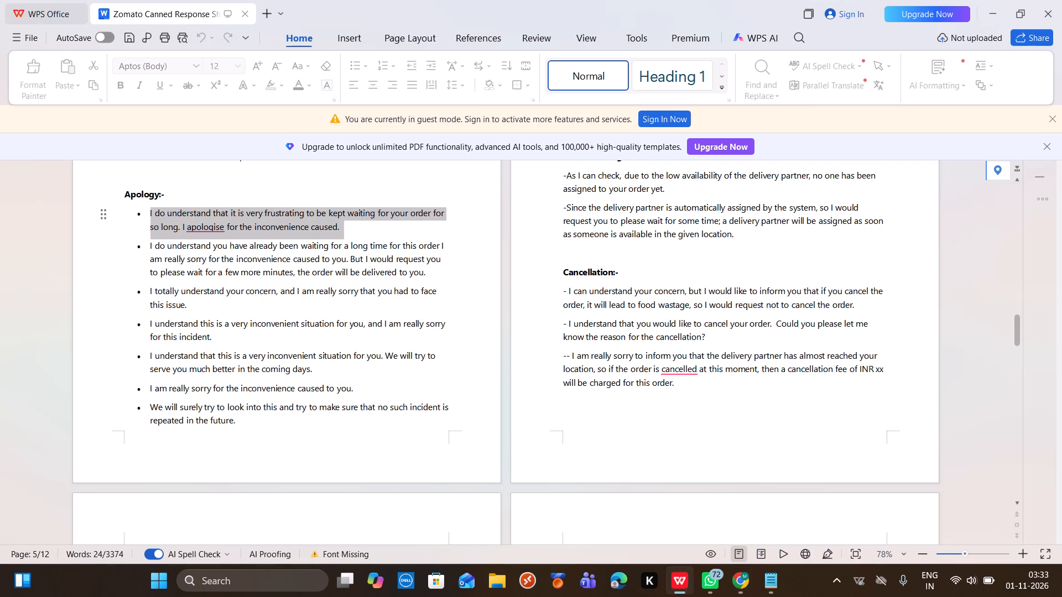
{"action": "scroll", "coordinate": [458, 366], "scroll_direction": "up", "scroll_amount": 12}
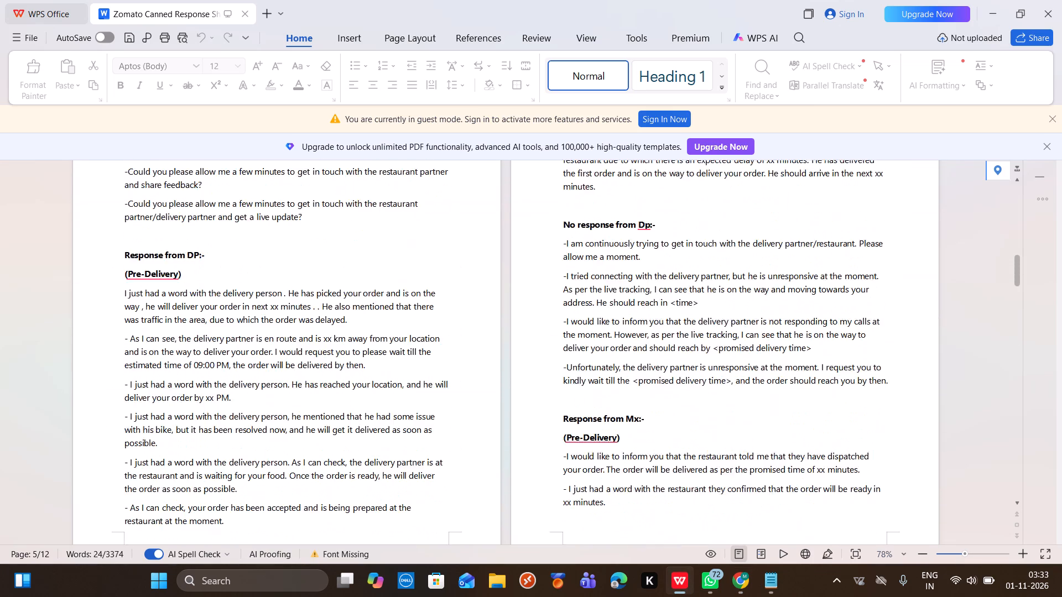
{"action": "scroll", "coordinate": [458, 366], "scroll_direction": "up", "scroll_amount": 1}
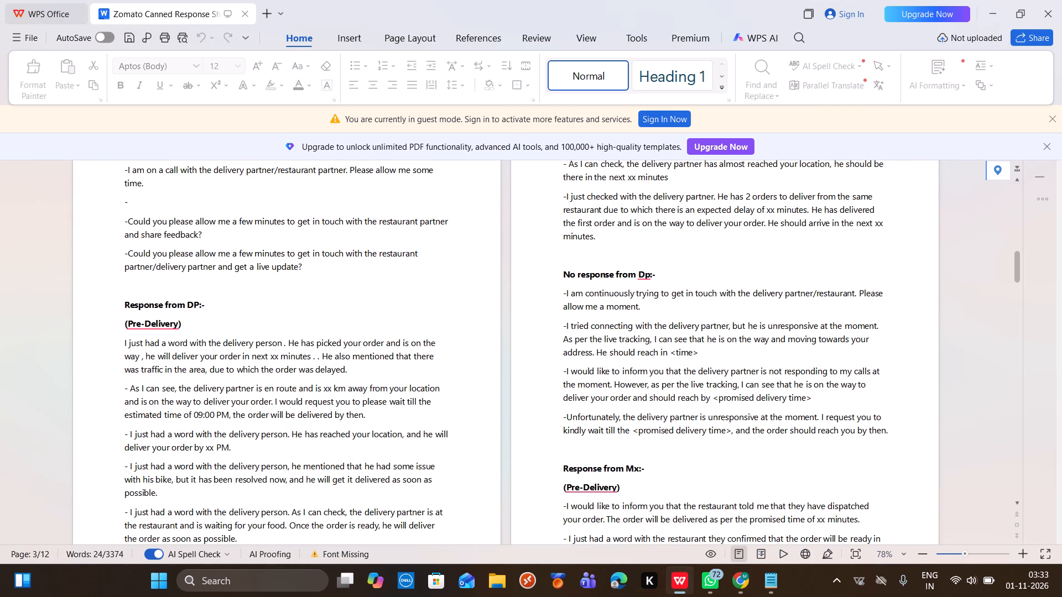
{"action": "left_click_drag", "start_coordinate": [314, 359], "coordinate": [125, 348]}
{"action": "key", "text": "ctrl+c"}
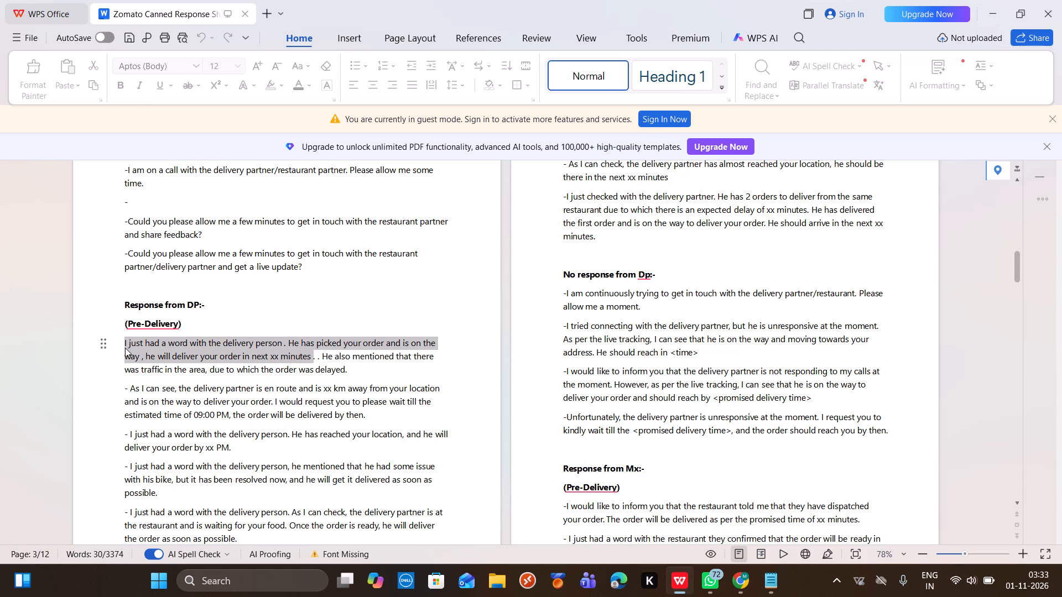
Back in the second customer's chat in Chrome, send the copied delivery-partner update with the placeholder replaced so delivery is in the next 2-3 minutes.
{"action": "left_click", "coordinate": [741, 579]}
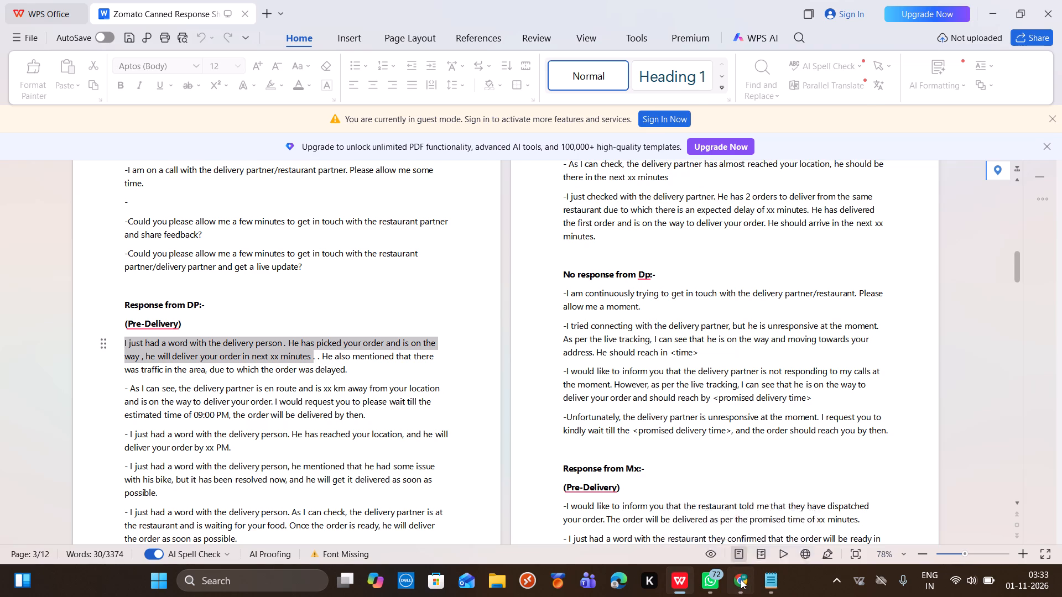
{"action": "left_click", "coordinate": [726, 548]}
{"action": "key", "text": "ctrl+v"}
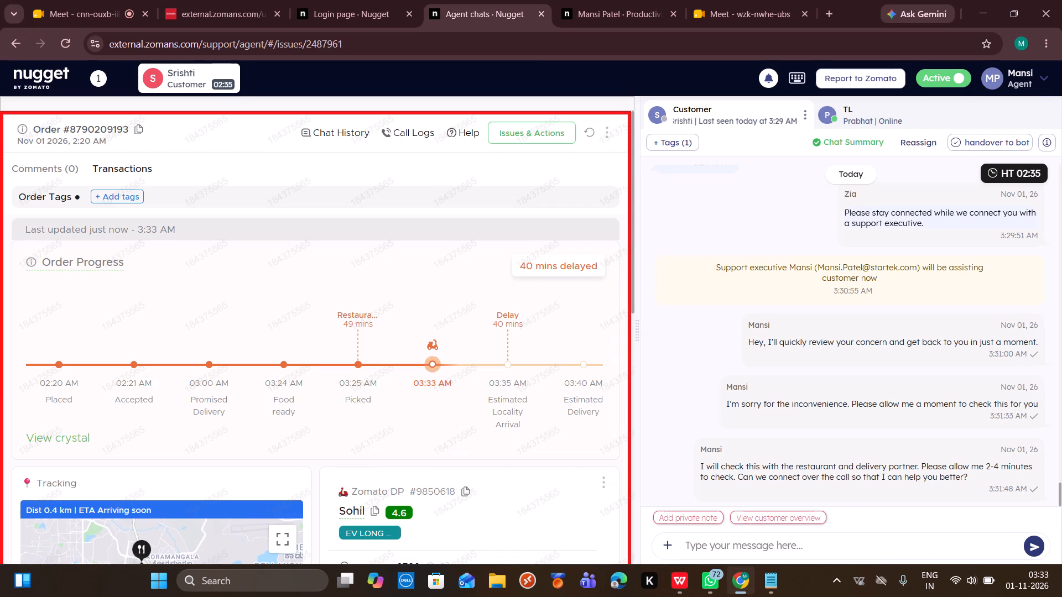
{"action": "left_click", "coordinate": [845, 527]}
{"action": "key", "text": "BackSpace"}
{"action": "key", "text": "BackSpace"}
{"action": "type", "text": "2-3"}
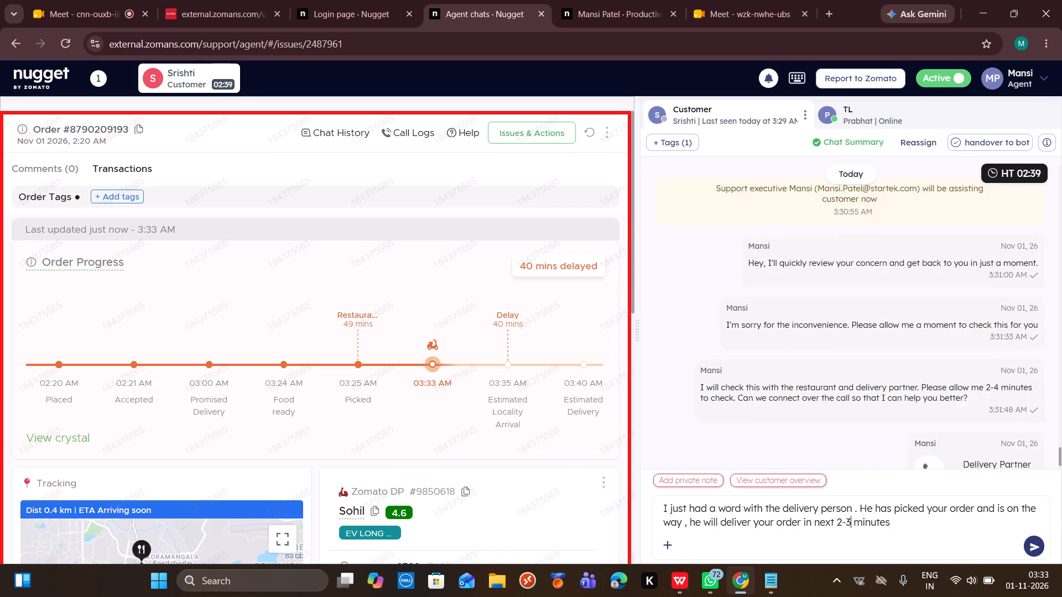
{"action": "key", "text": "Return"}
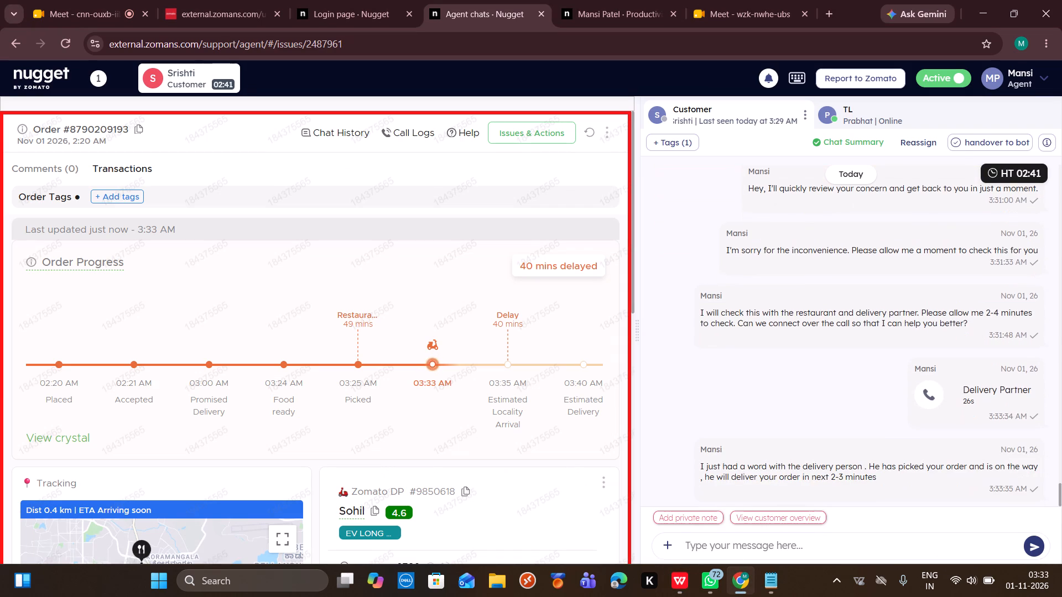
Go back to the open Productivity Hours page.
{"action": "left_click", "coordinate": [587, 0]}
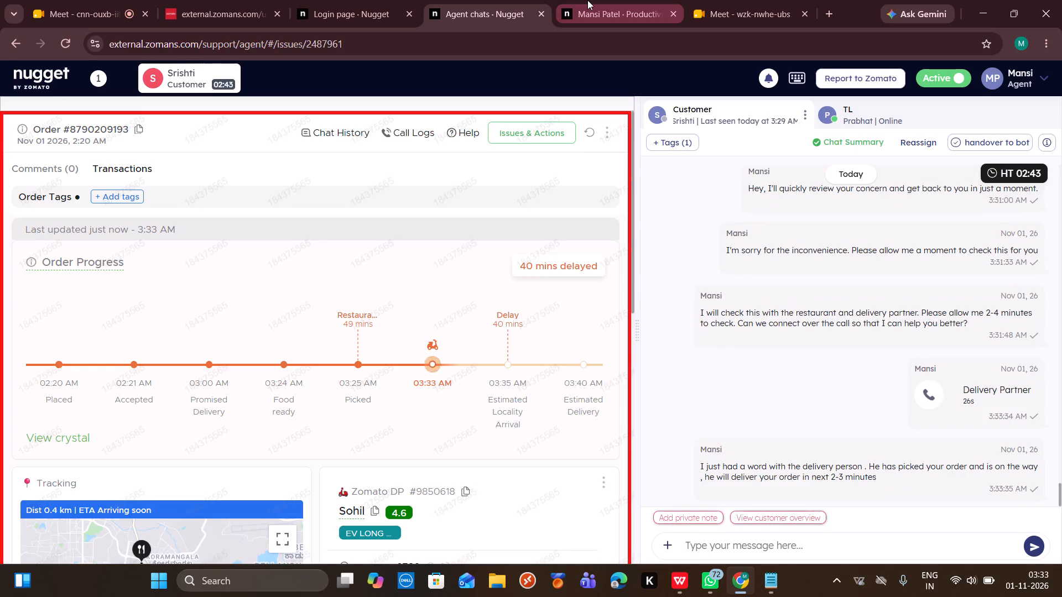
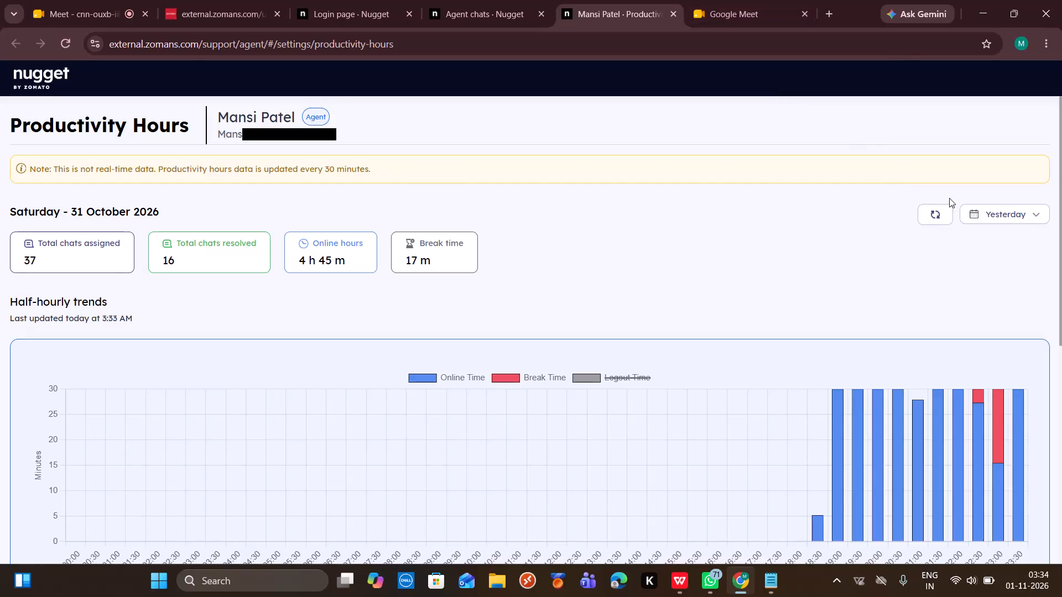
Switch the Productivity Hours date range to Today.
{"action": "left_click", "coordinate": [969, 213]}
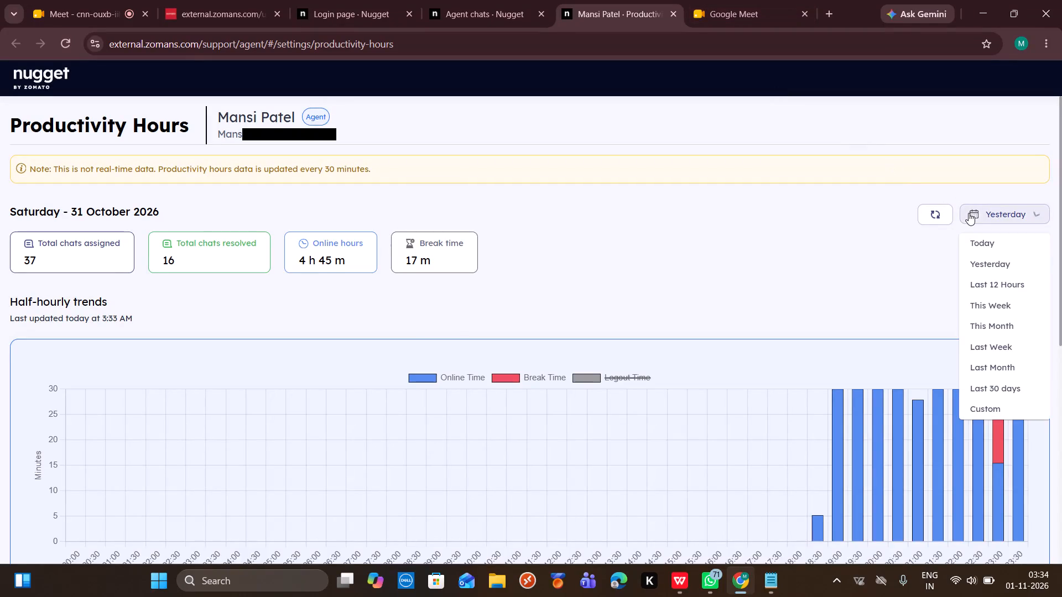
{"action": "left_click", "coordinate": [968, 240]}
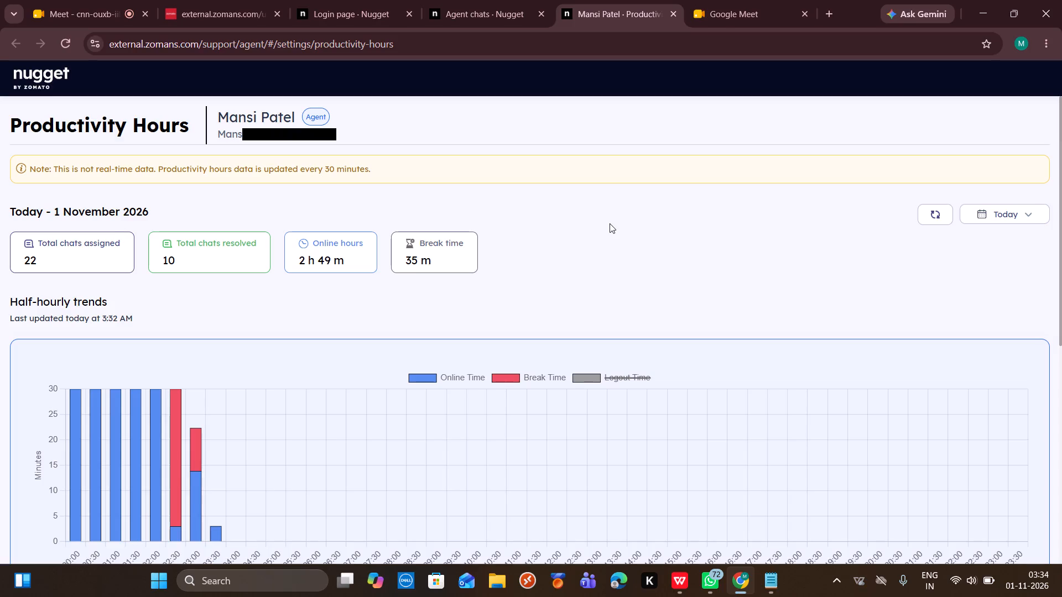
{"action": "left_click", "coordinate": [476, 0]}
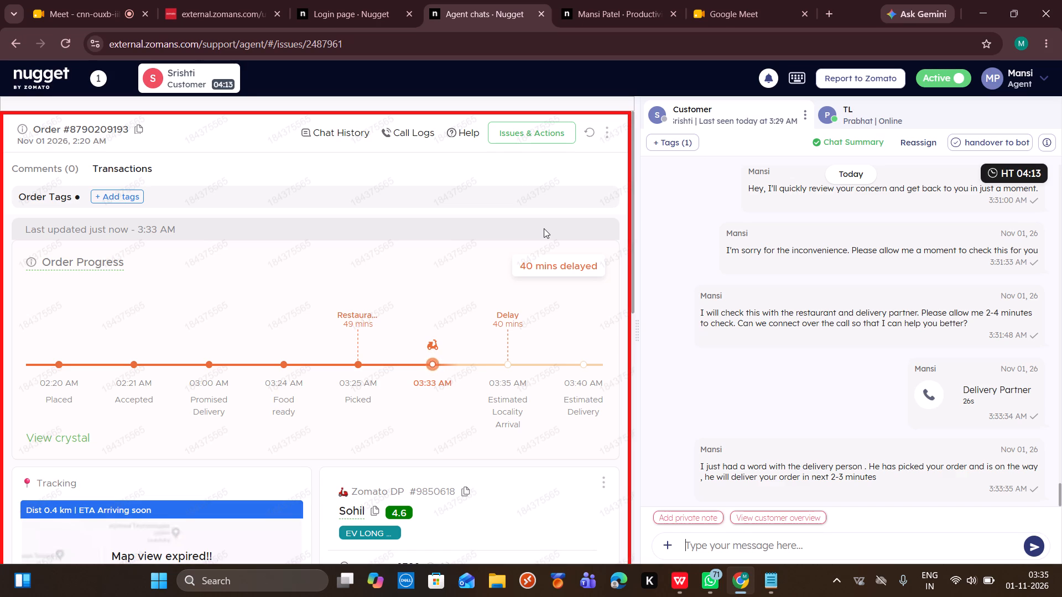
{"action": "key", "text": "a"}
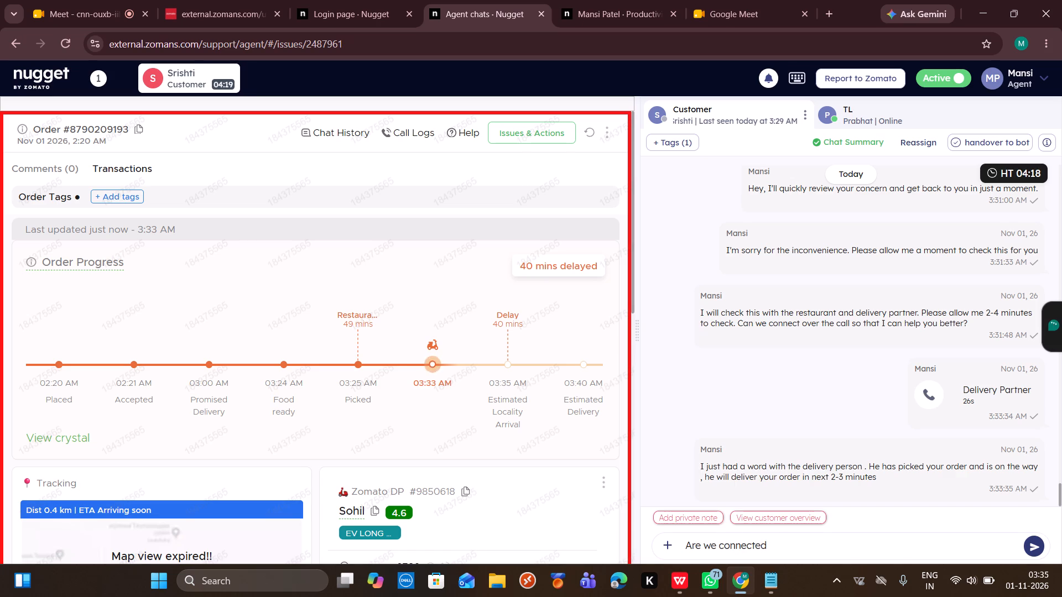
{"action": "key", "text": "Return"}
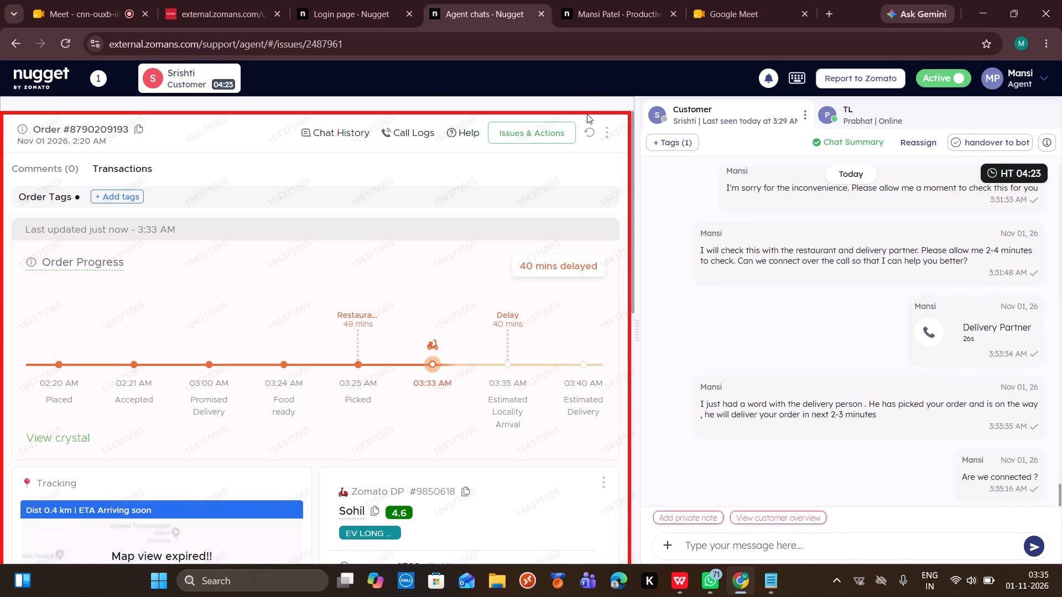
{"action": "left_click", "coordinate": [590, 130]}
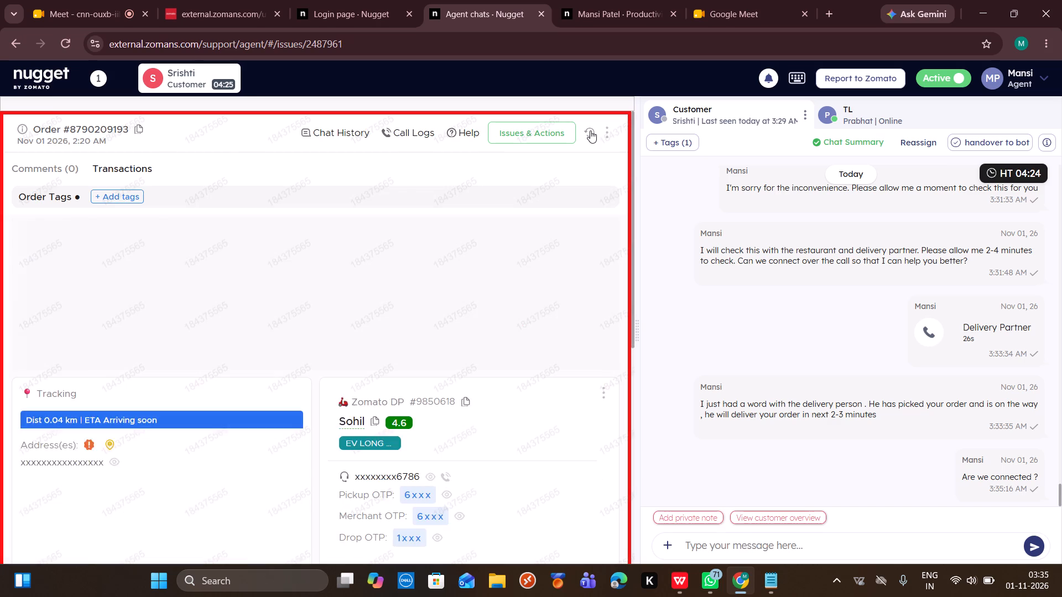
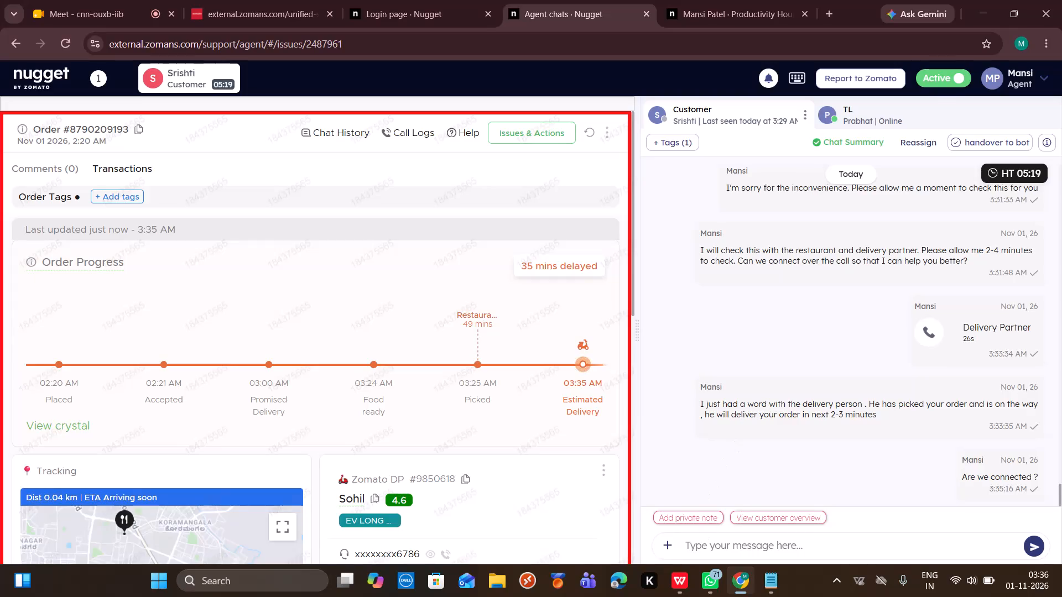
{"action": "left_click", "coordinate": [712, 543]}
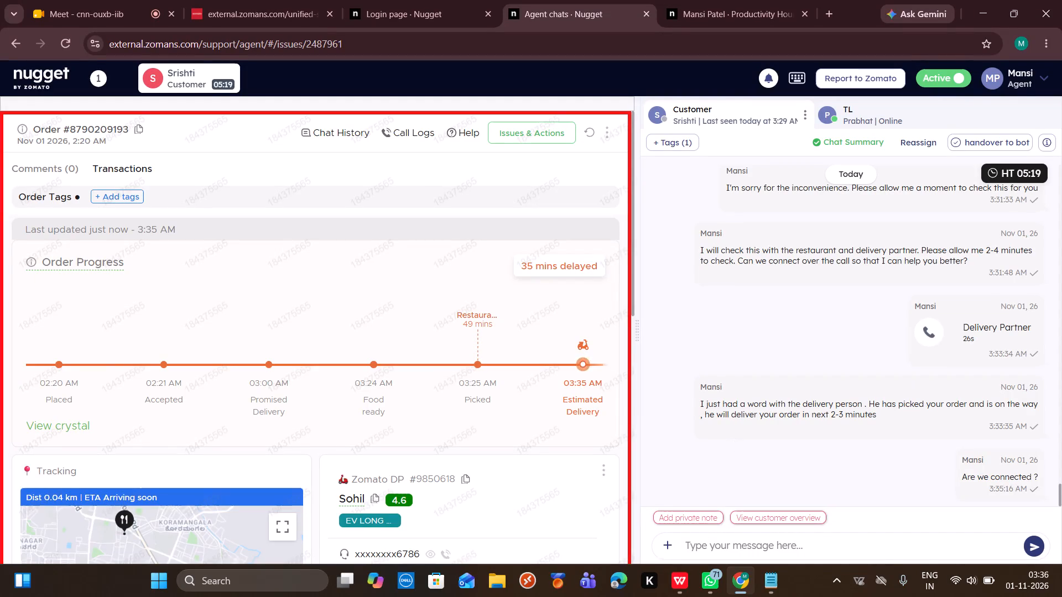
{"action": "type", "text": "/cx"}
{"action": "key", "text": "space"}
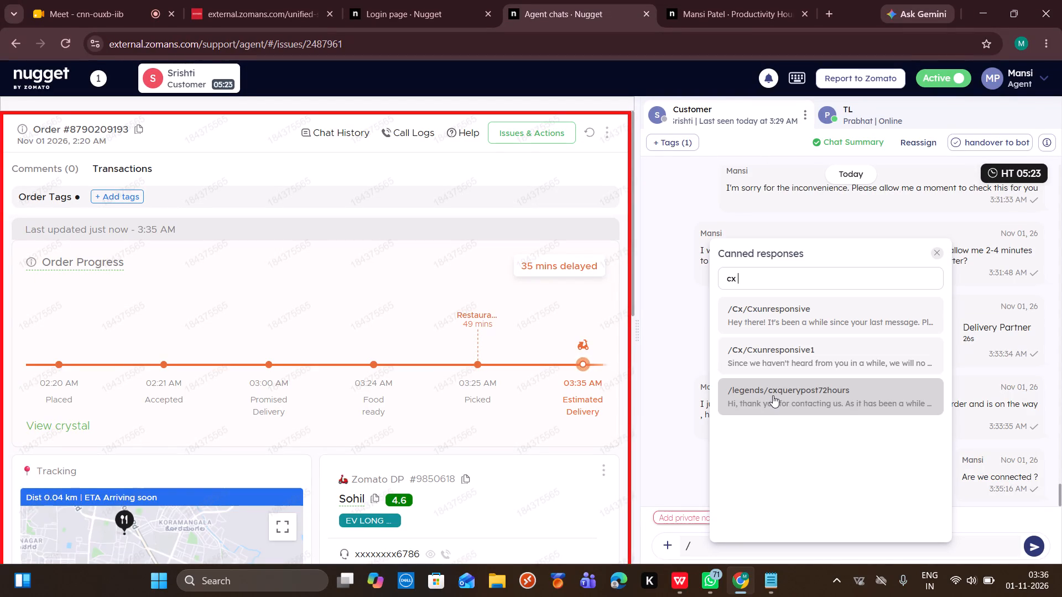
{"action": "left_click", "coordinate": [797, 366]}
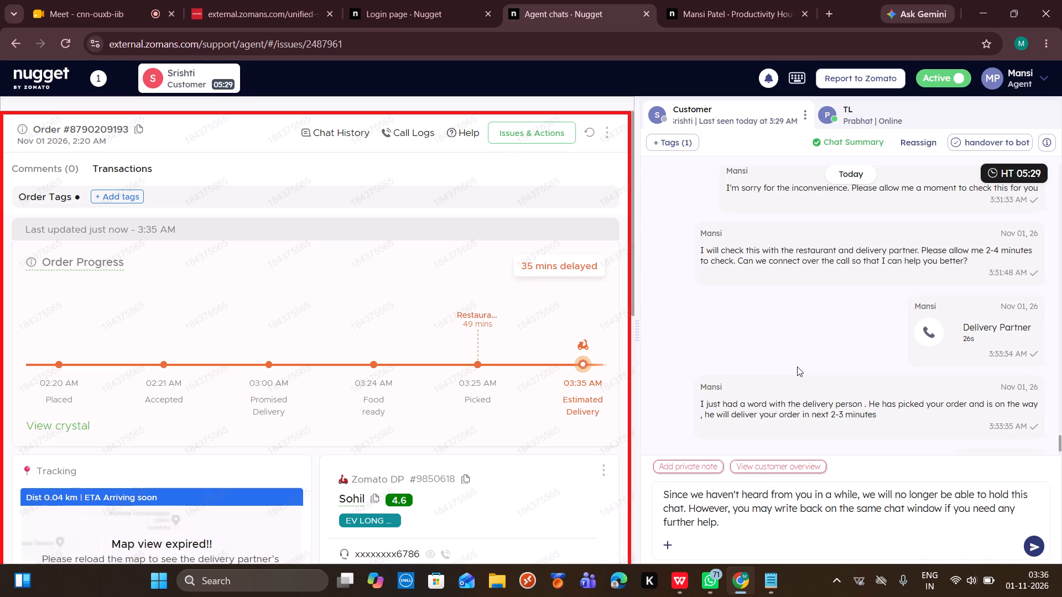
{"action": "scroll", "coordinate": [797, 366], "scroll_direction": "down", "scroll_amount": 11}
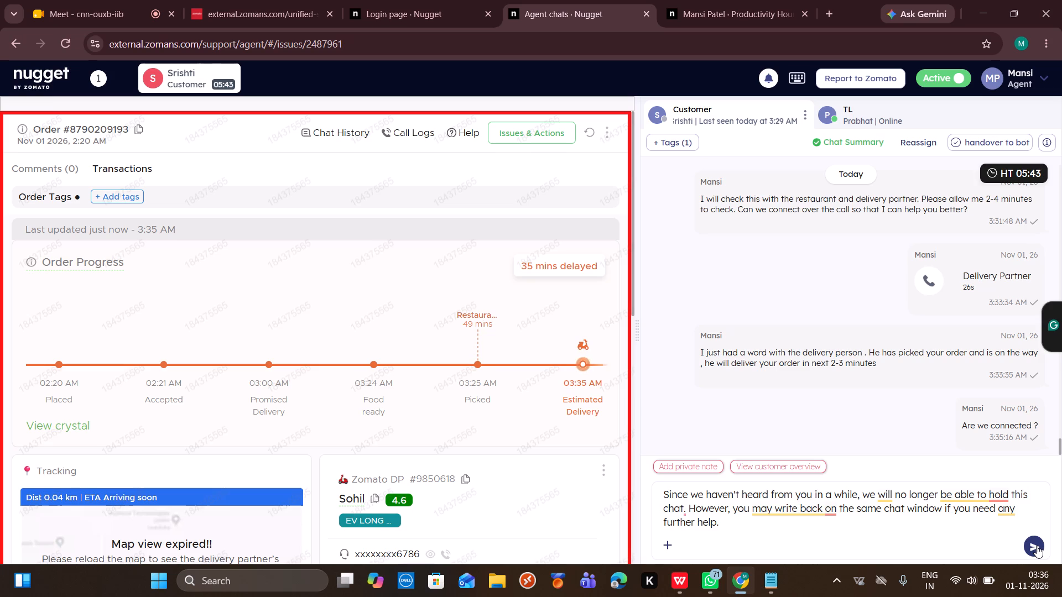
{"action": "left_click", "coordinate": [1037, 546]}
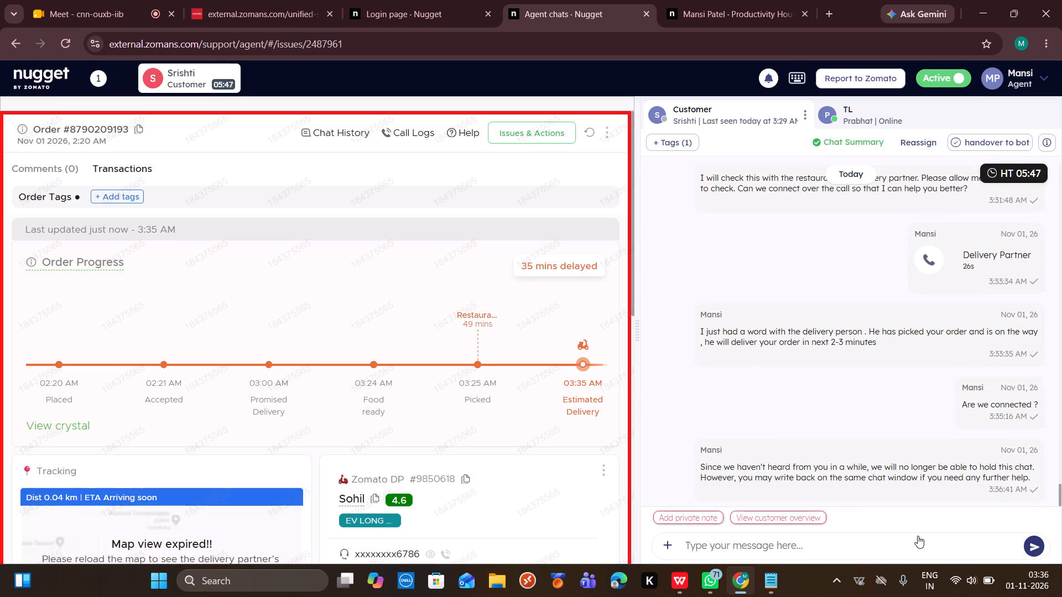
Send the Closing1 canned response to the same customer.
{"action": "left_click", "coordinate": [918, 536]}
{"action": "type", "text": "/closing1"}
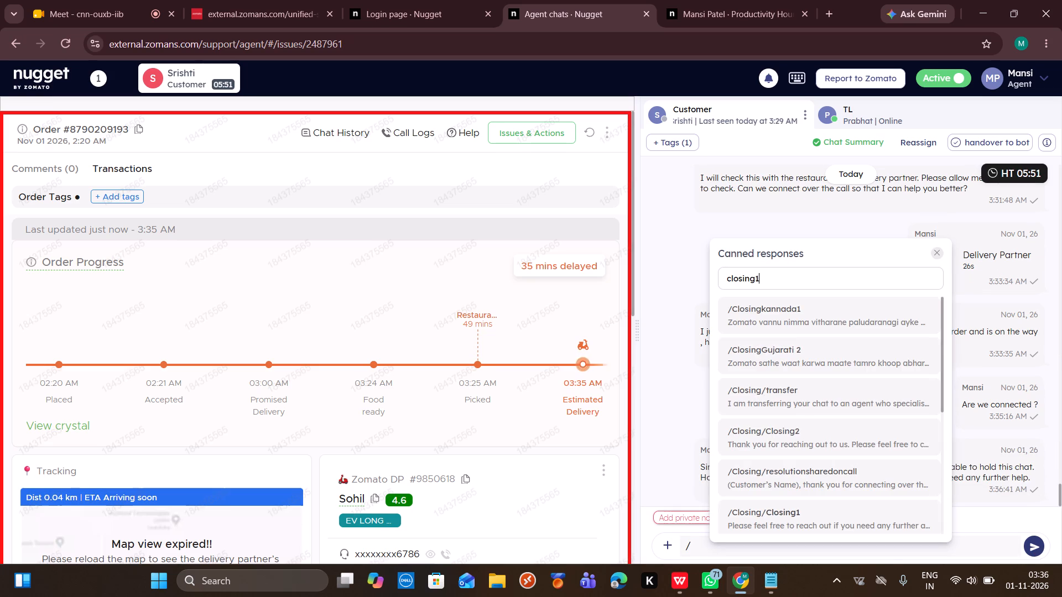
{"action": "left_click", "coordinate": [907, 331]}
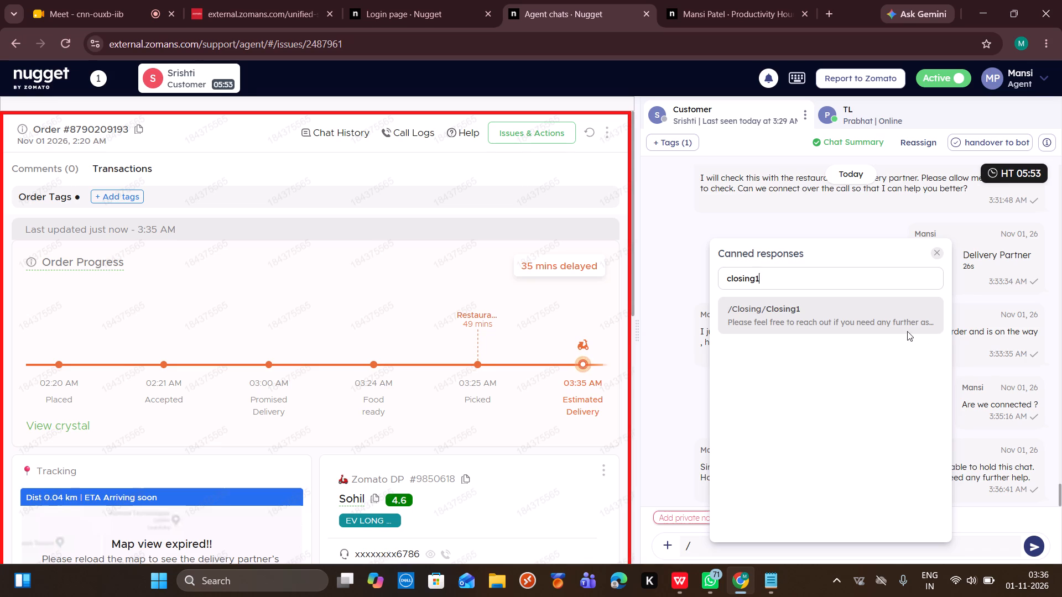
{"action": "key", "text": "Return"}
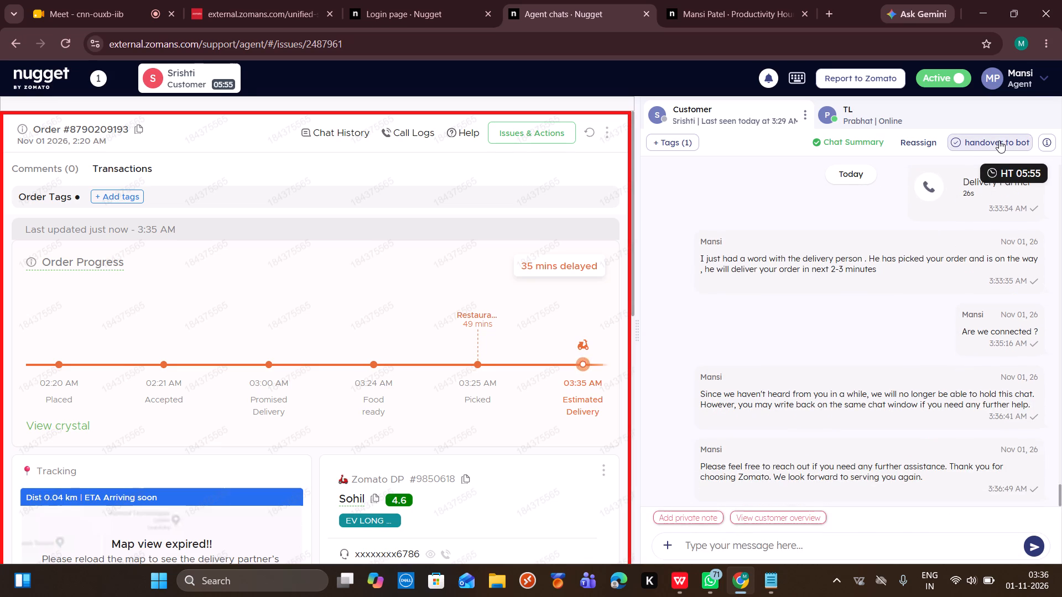
{"action": "left_click", "coordinate": [999, 140]}
{"action": "left_click", "coordinate": [648, 344]}
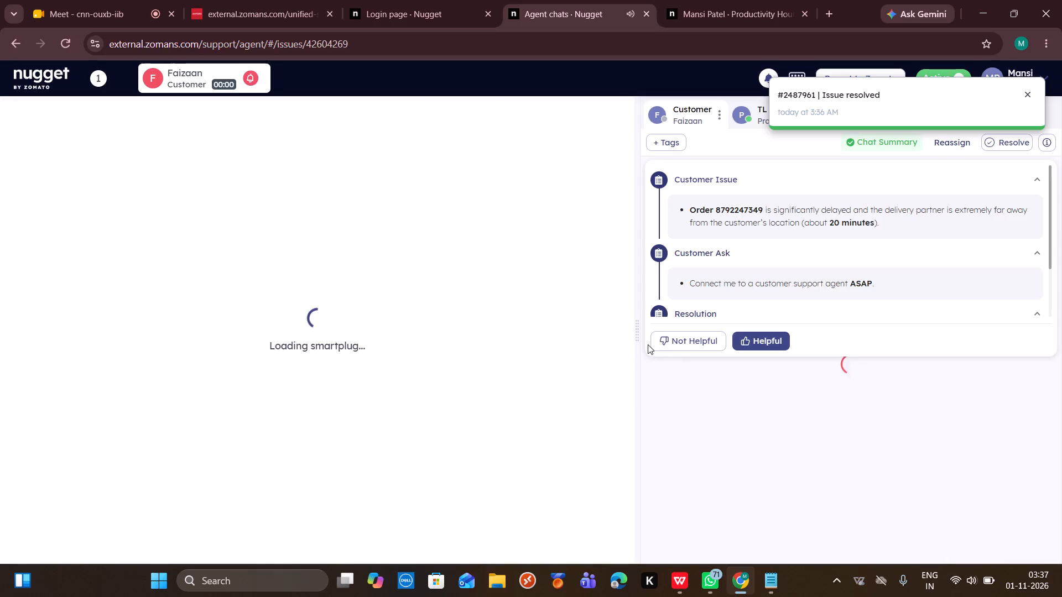
{"action": "left_click", "coordinate": [1037, 488]}
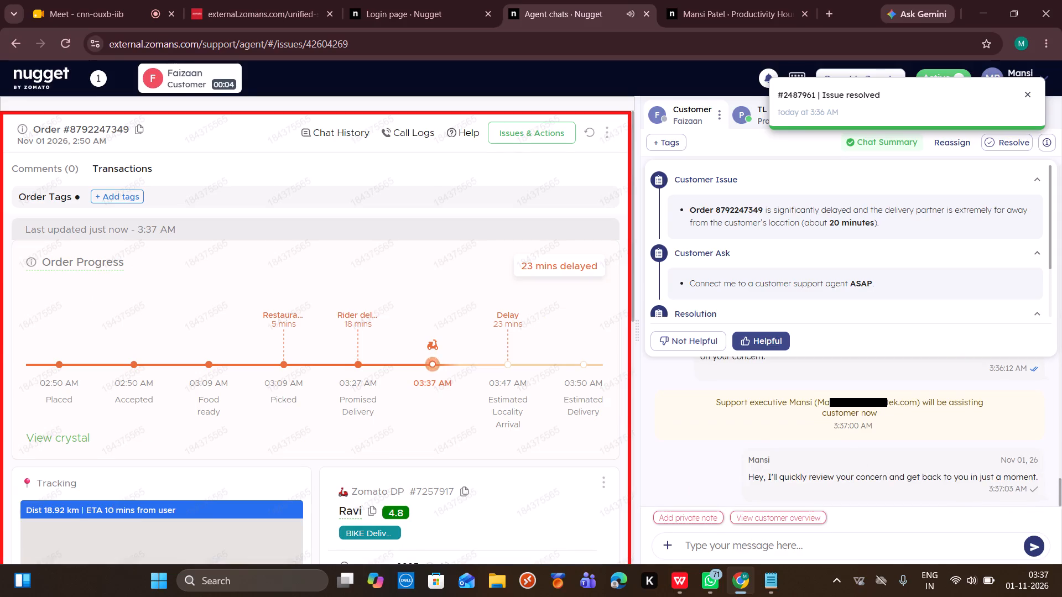
{"action": "left_click", "coordinate": [769, 336]}
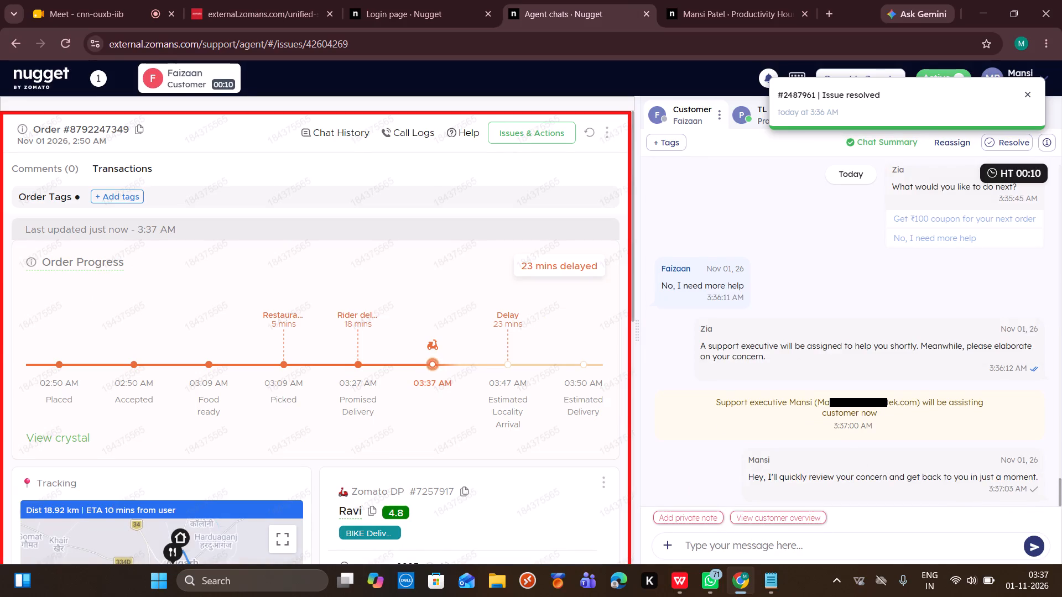
{"action": "left_click", "coordinate": [718, 541]}
{"action": "type", "text": "/delay"}
{"action": "left_click", "coordinate": [772, 322]}
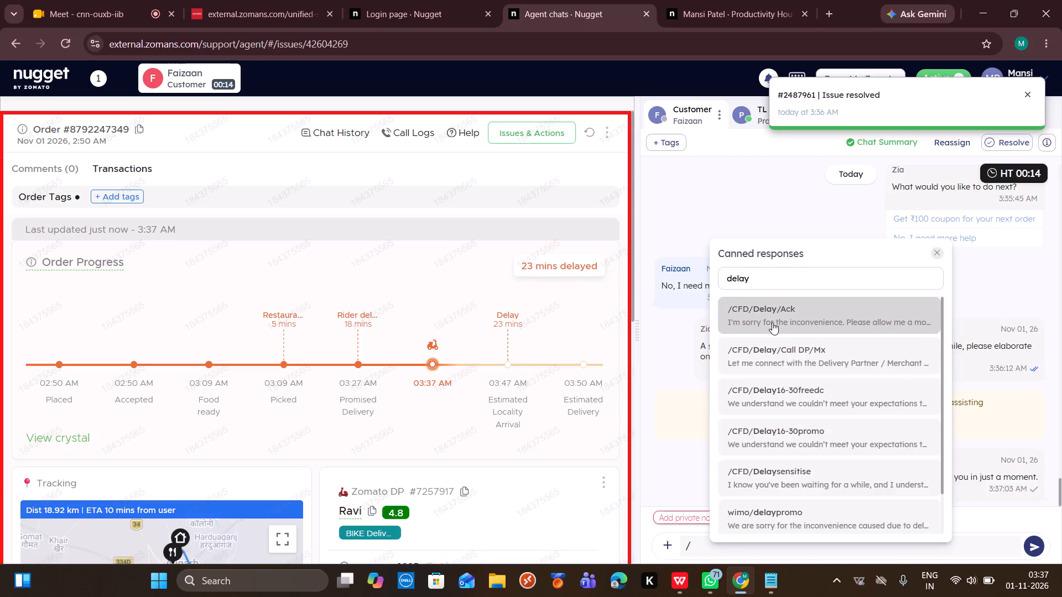
{"action": "key", "text": "Return"}
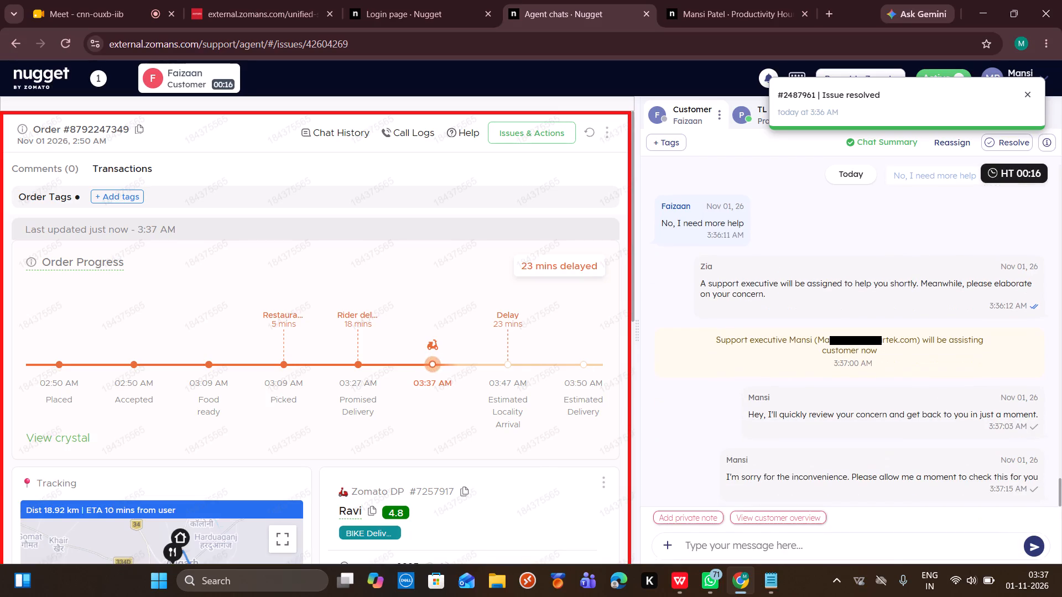
{"action": "scroll", "coordinate": [540, 452], "scroll_direction": "down", "scroll_amount": 2}
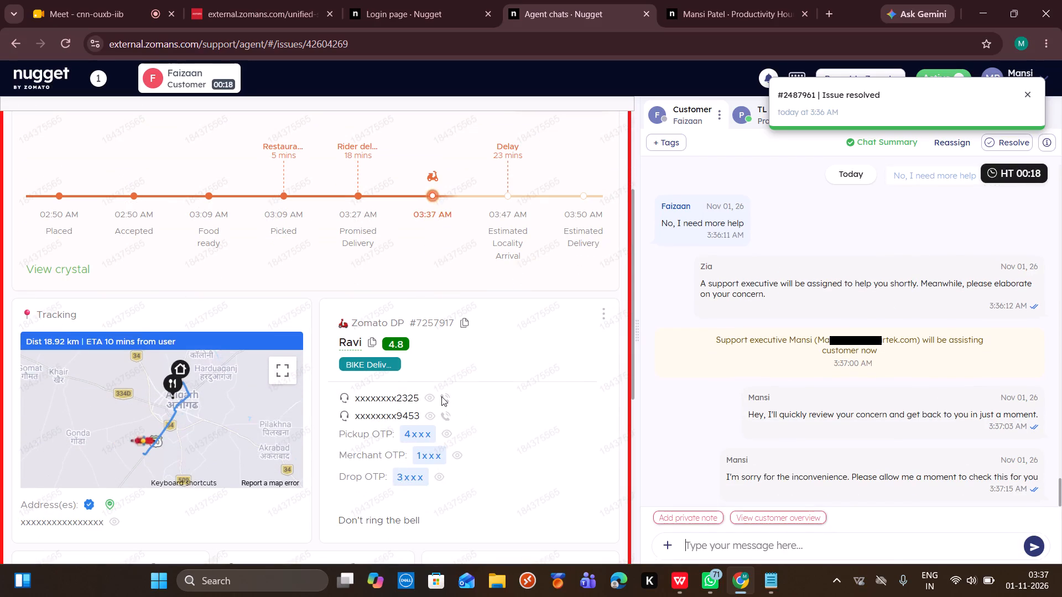
{"action": "left_click", "coordinate": [441, 396]}
{"action": "double_click", "coordinate": [569, 412]}
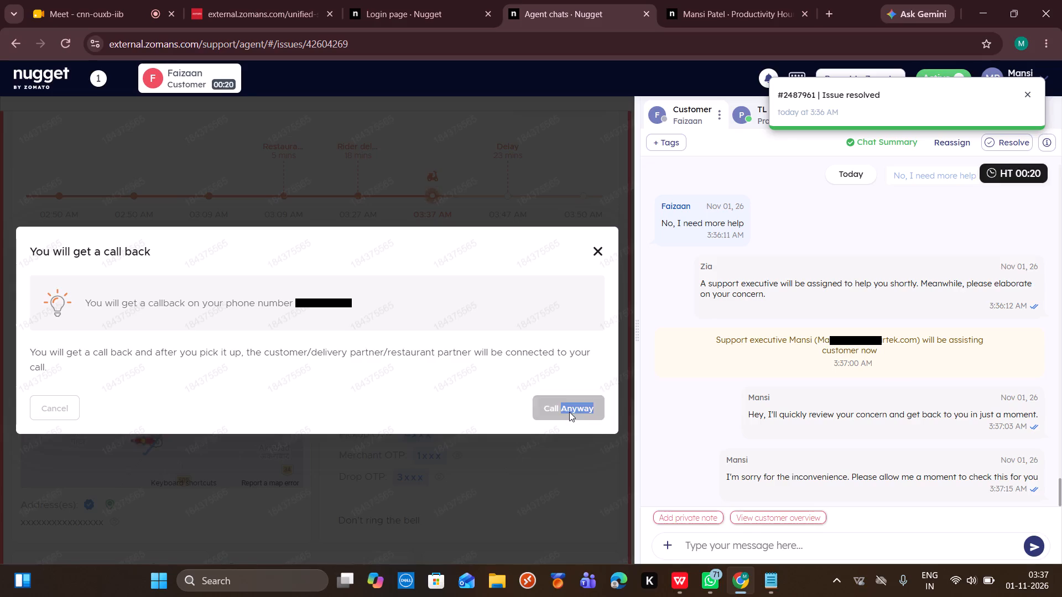
Copy the CALLING statement offering a 2-4 minute check from the HOLD STATEMENTS note in Notepad into the customer chat's message draft.
{"action": "scroll", "coordinate": [586, 497], "scroll_direction": "down", "scroll_amount": 1}
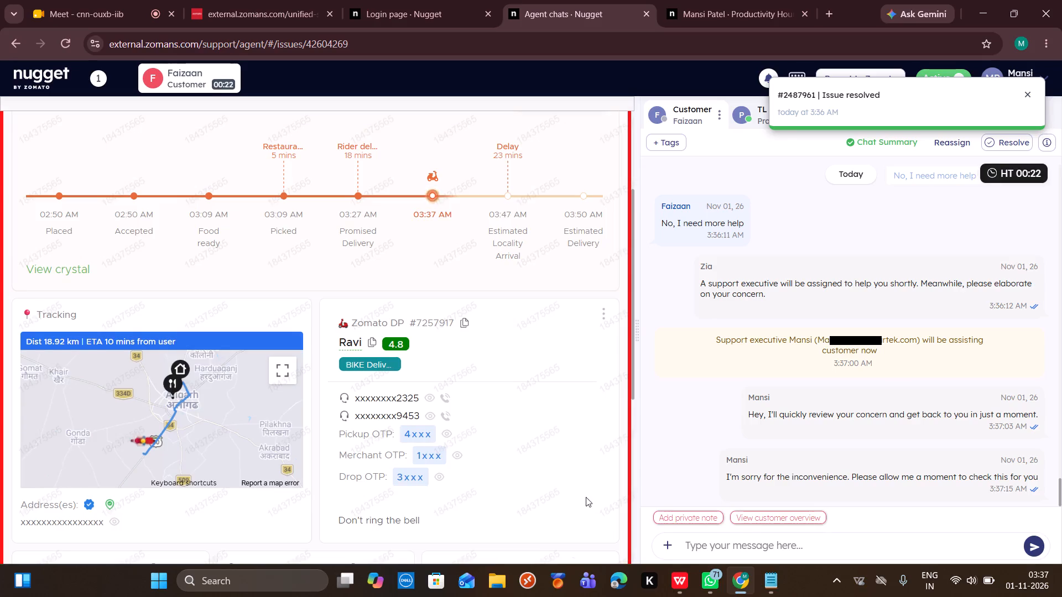
{"action": "scroll", "coordinate": [586, 497], "scroll_direction": "down", "scroll_amount": 1}
{"action": "scroll", "coordinate": [586, 497], "scroll_direction": "up", "scroll_amount": 8}
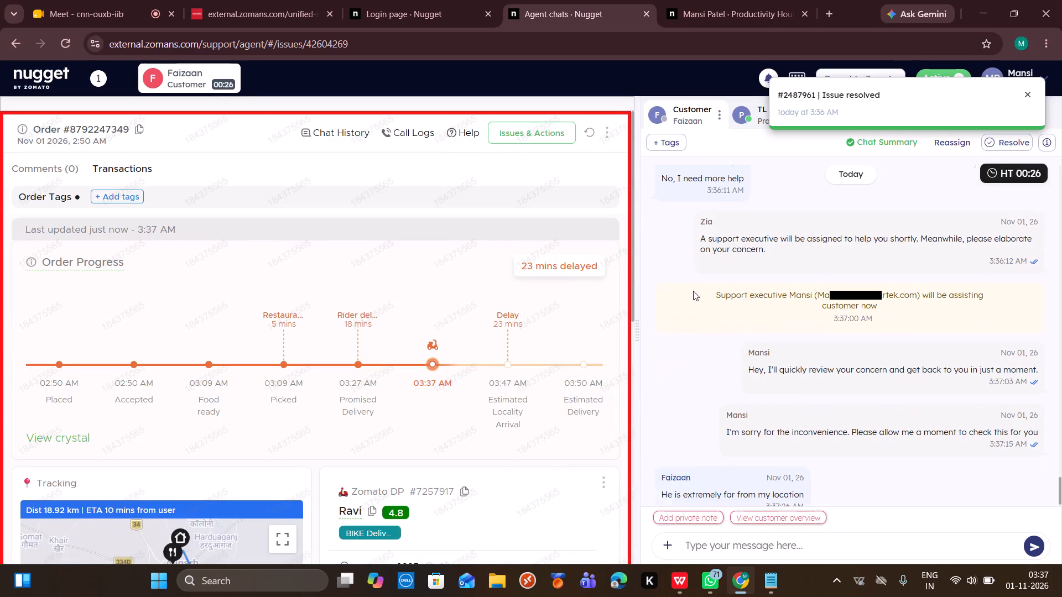
{"action": "left_click", "coordinate": [761, 582]}
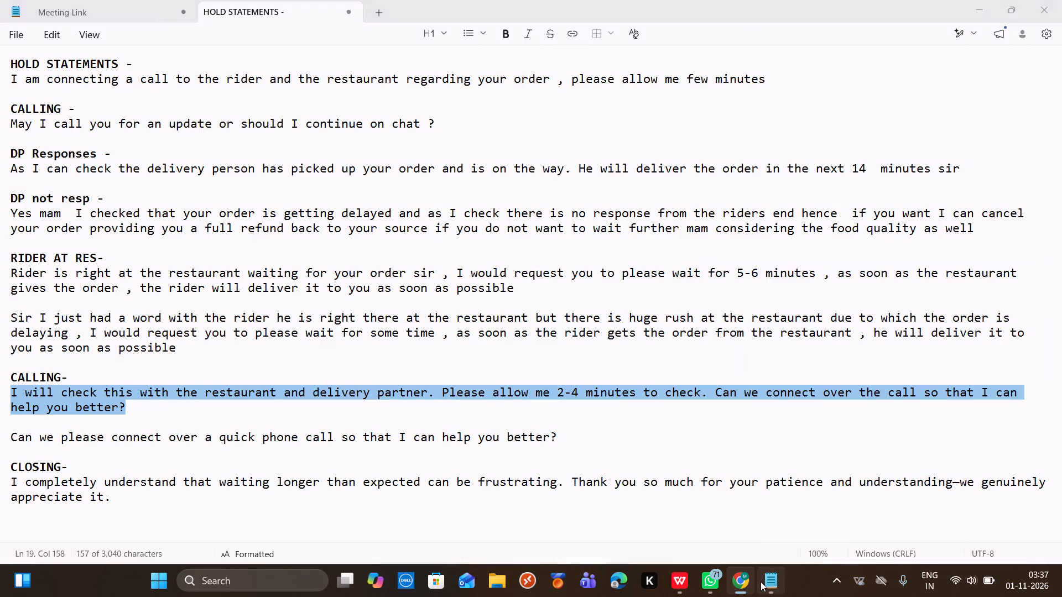
{"action": "key", "text": "ctrl+c"}
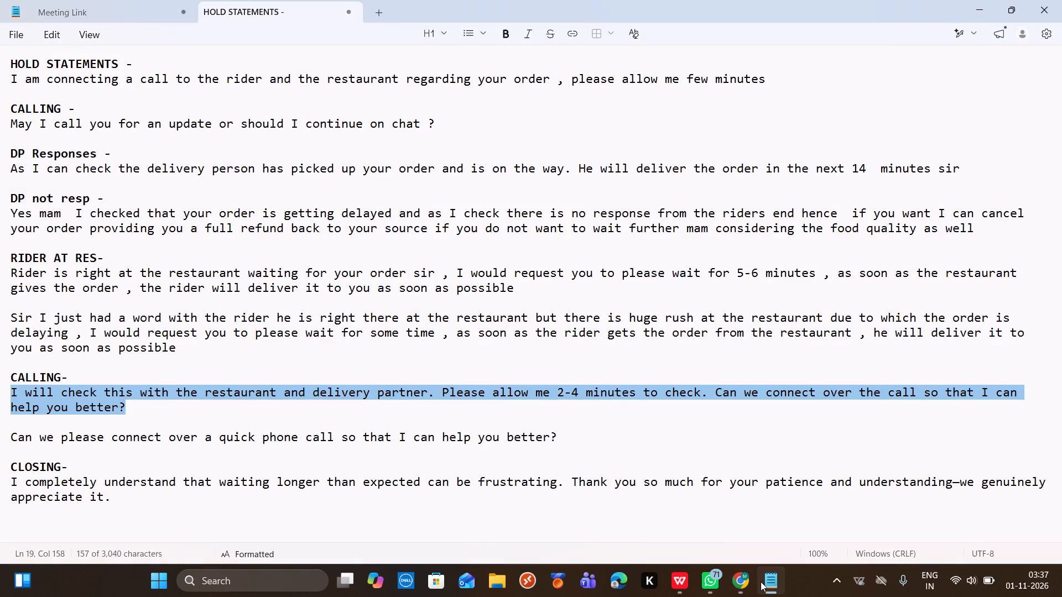
{"action": "left_click", "coordinate": [738, 588]}
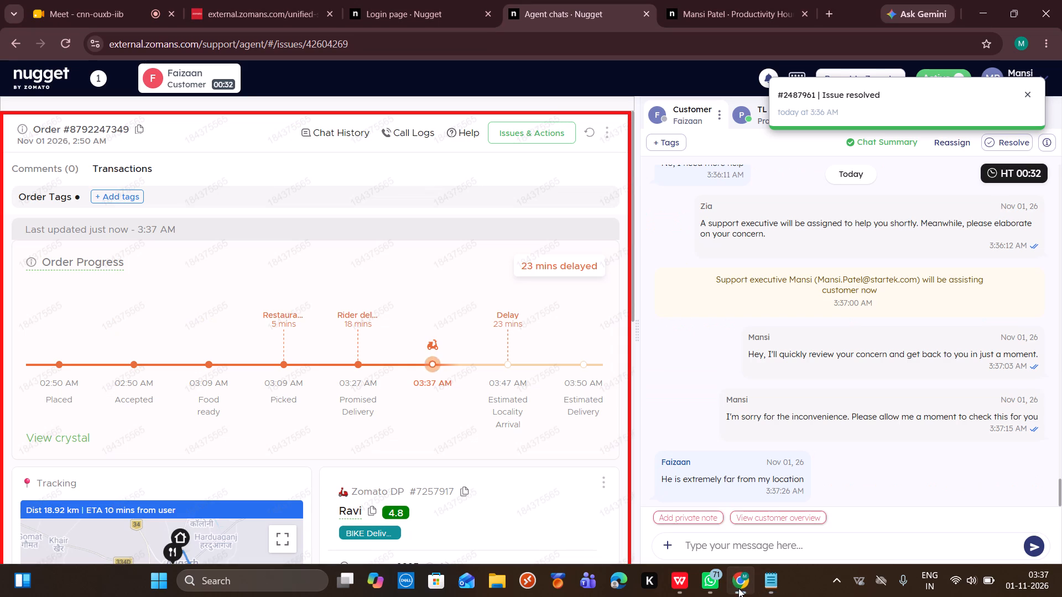
{"action": "left_click", "coordinate": [699, 553]}
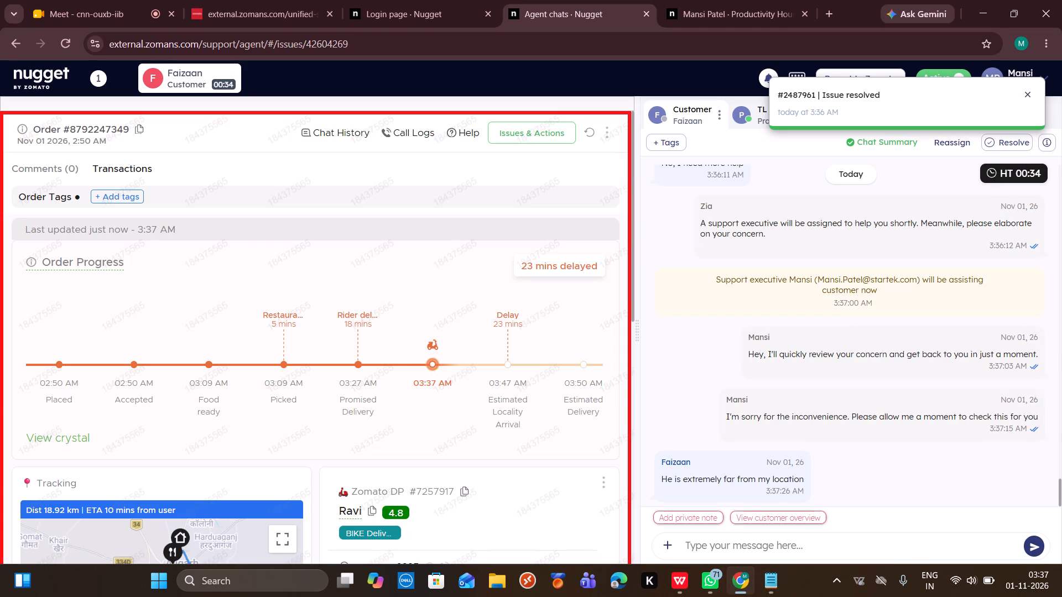
{"action": "key", "text": "ctrl+v"}
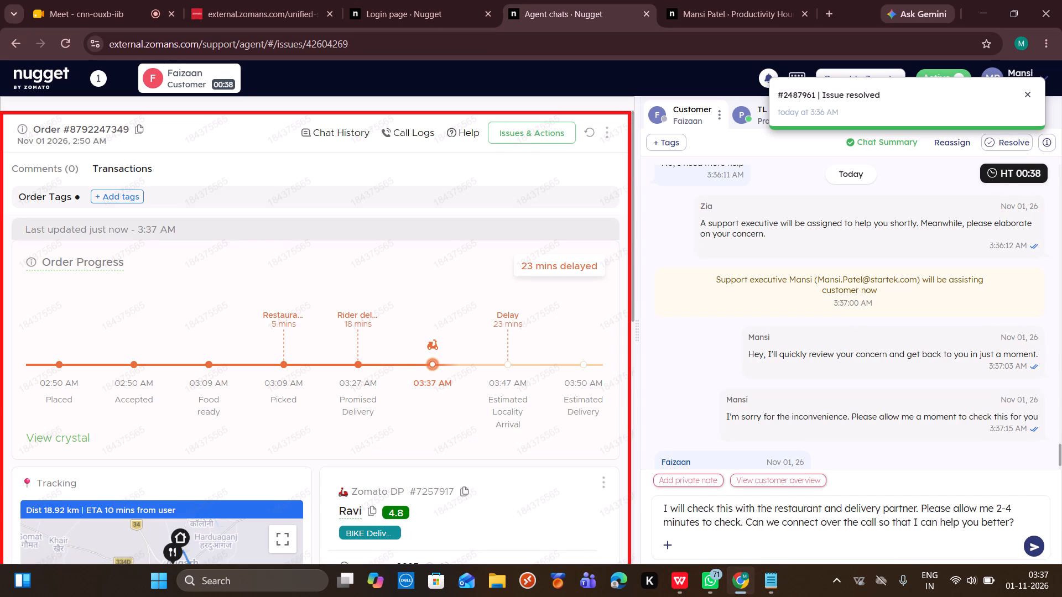
Remove "restaurant and" from the drafted message so it mentions only the delivery partner, and send it.
{"action": "left_click_drag", "start_coordinate": [840, 507], "coordinate": [776, 509]}
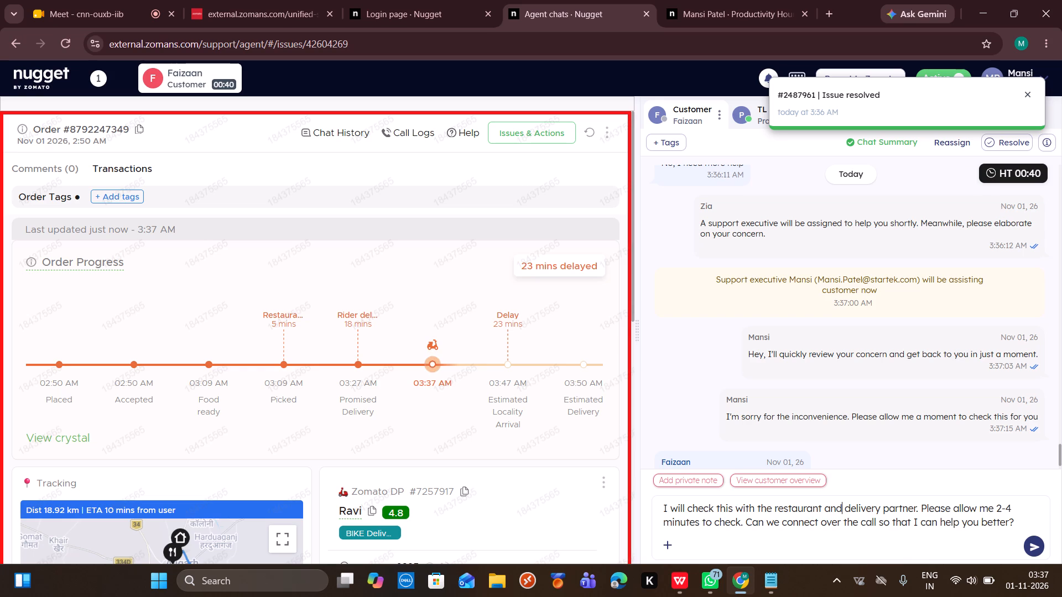
{"action": "left_click_drag", "start_coordinate": [776, 509], "coordinate": [775, 510]}
{"action": "key", "text": "BackSpace"}
{"action": "key", "text": "BackSpace"}
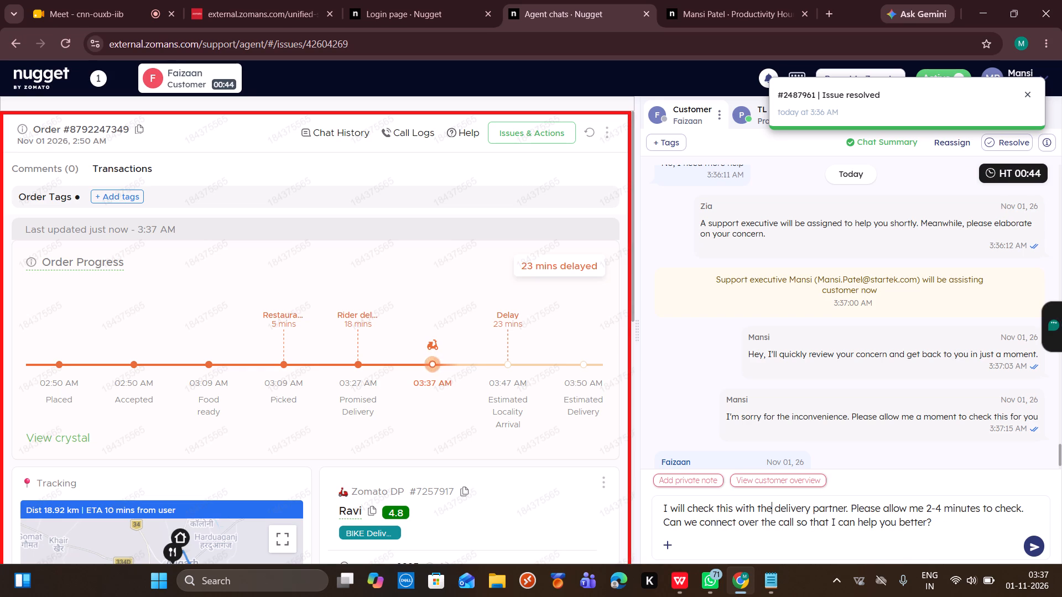
{"action": "key", "text": "Return"}
Review the customer's earlier conversation with the Zia bot about the delayed order.
{"action": "scroll", "coordinate": [735, 389], "scroll_direction": "up", "scroll_amount": 3}
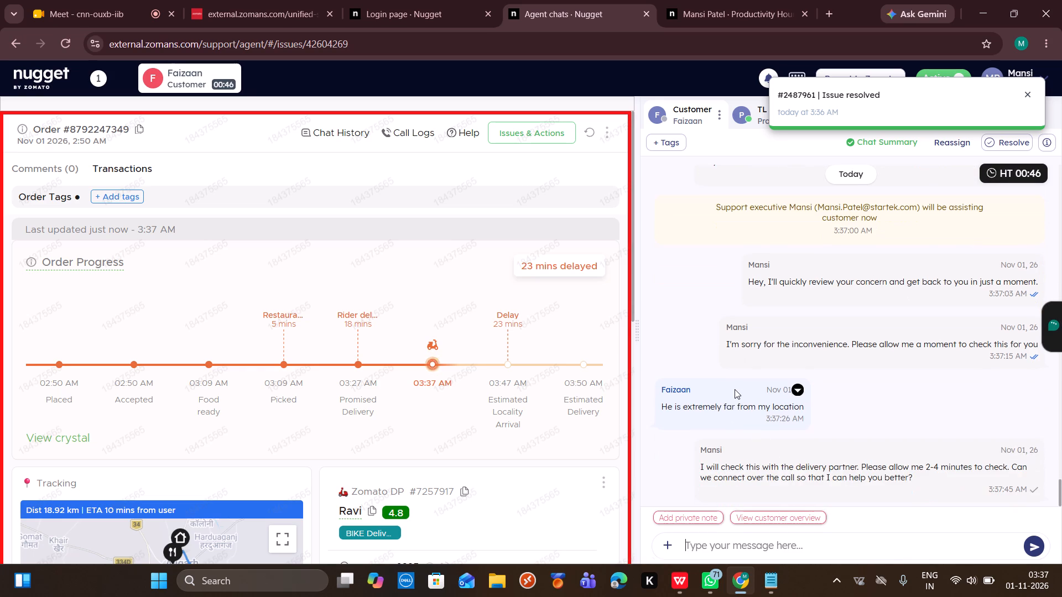
{"action": "scroll", "coordinate": [735, 389], "scroll_direction": "up", "scroll_amount": 8}
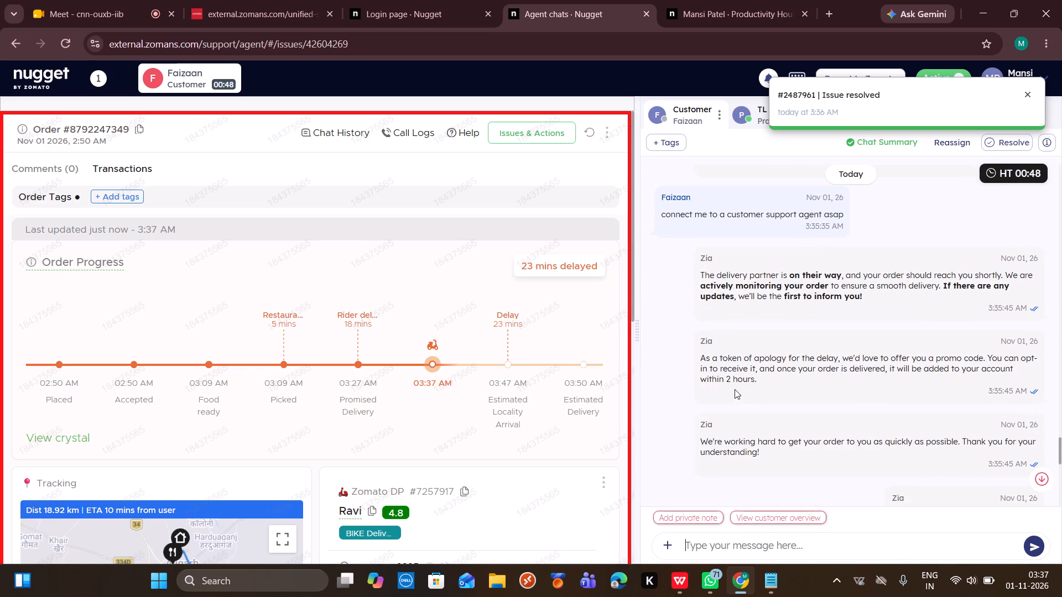
{"action": "scroll", "coordinate": [735, 389], "scroll_direction": "up", "scroll_amount": 9}
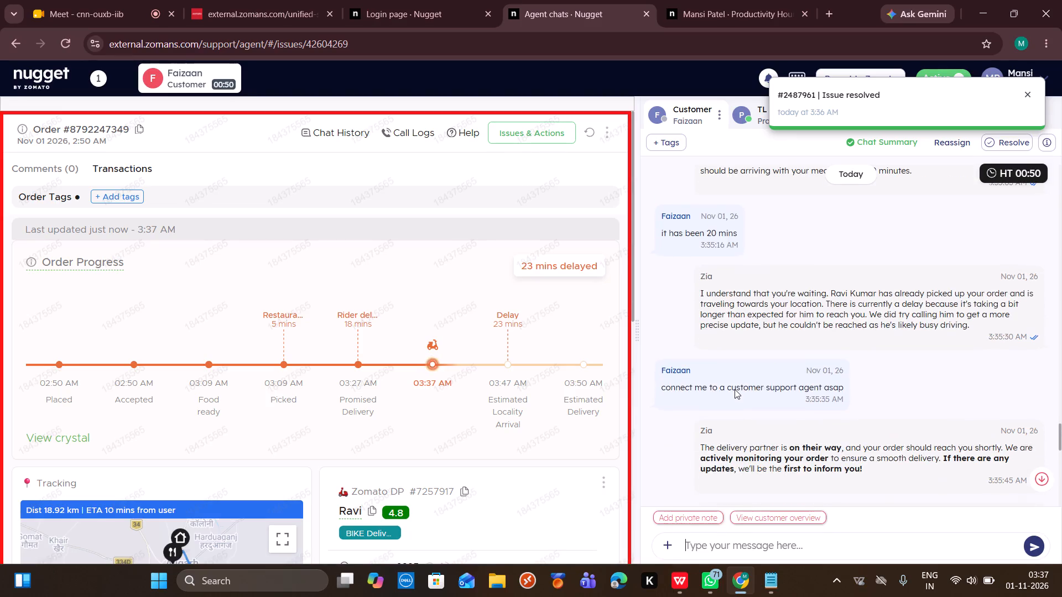
{"action": "scroll", "coordinate": [735, 389], "scroll_direction": "up", "scroll_amount": 4}
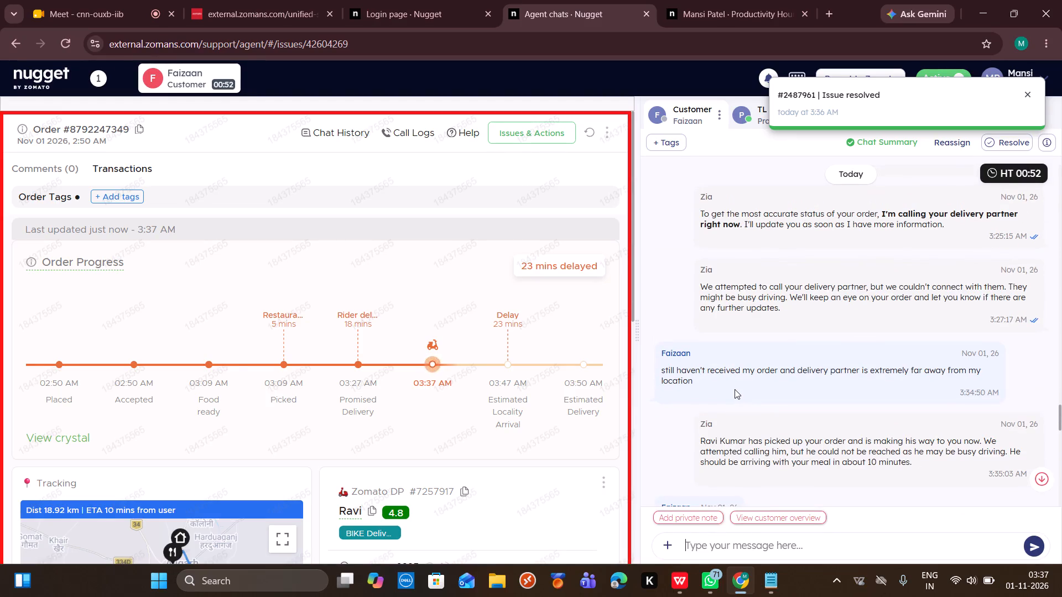
{"action": "scroll", "coordinate": [735, 389], "scroll_direction": "up", "scroll_amount": 3}
{"action": "scroll", "coordinate": [735, 389], "scroll_direction": "down", "scroll_amount": 15}
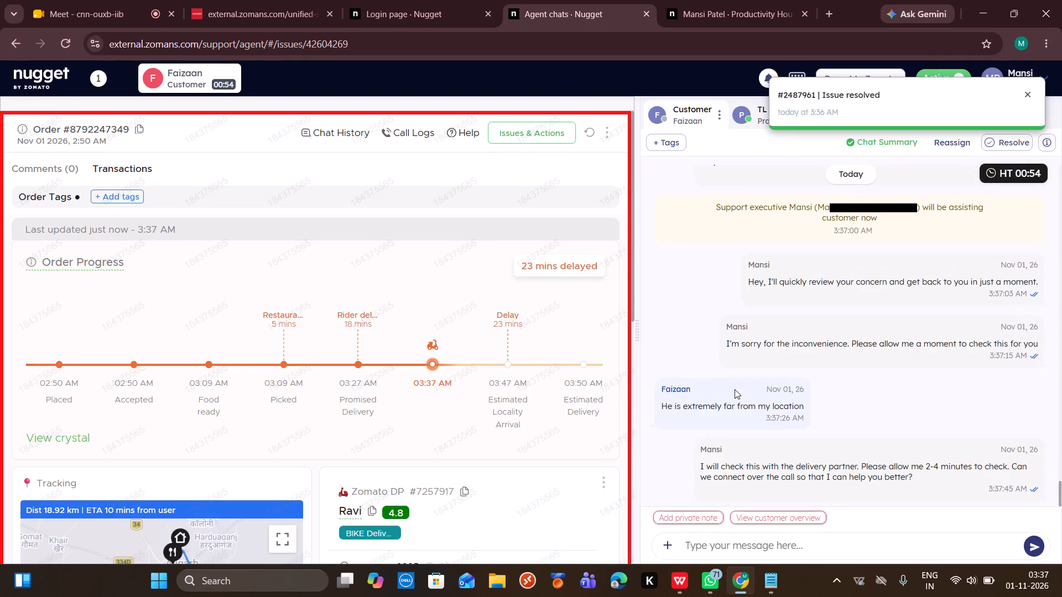
{"action": "left_click", "coordinate": [591, 133]}
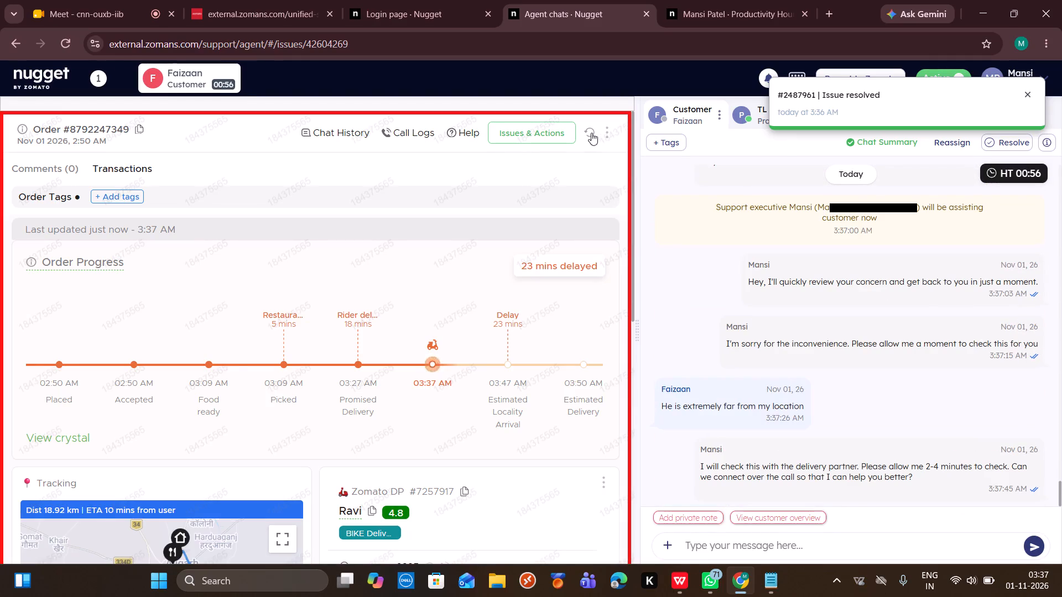
{"action": "scroll", "coordinate": [560, 436], "scroll_direction": "down", "scroll_amount": 1}
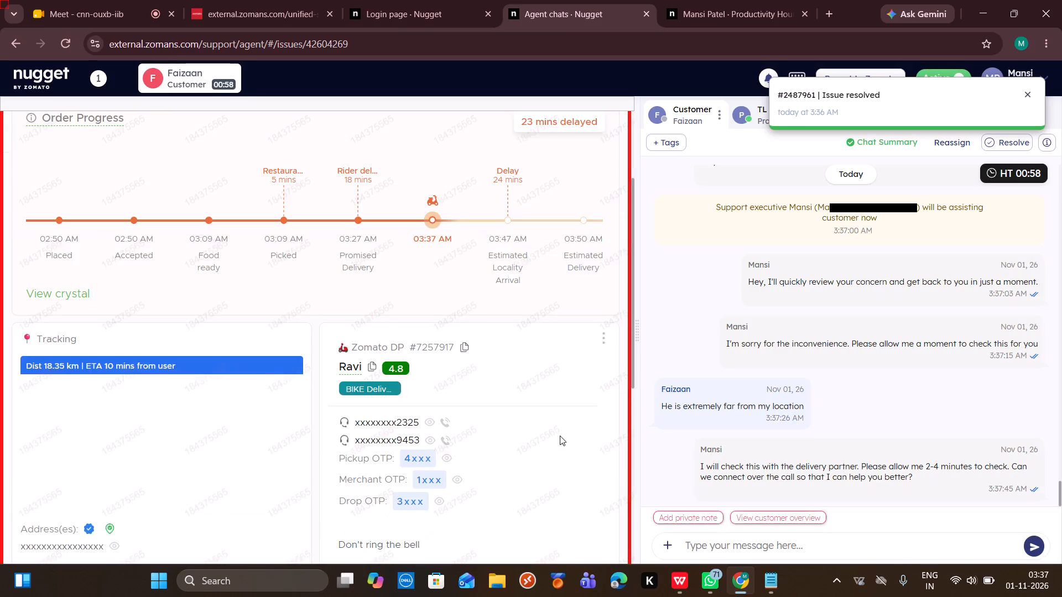
{"action": "scroll", "coordinate": [560, 436], "scroll_direction": "down", "scroll_amount": 1}
{"action": "left_click", "coordinate": [444, 415]}
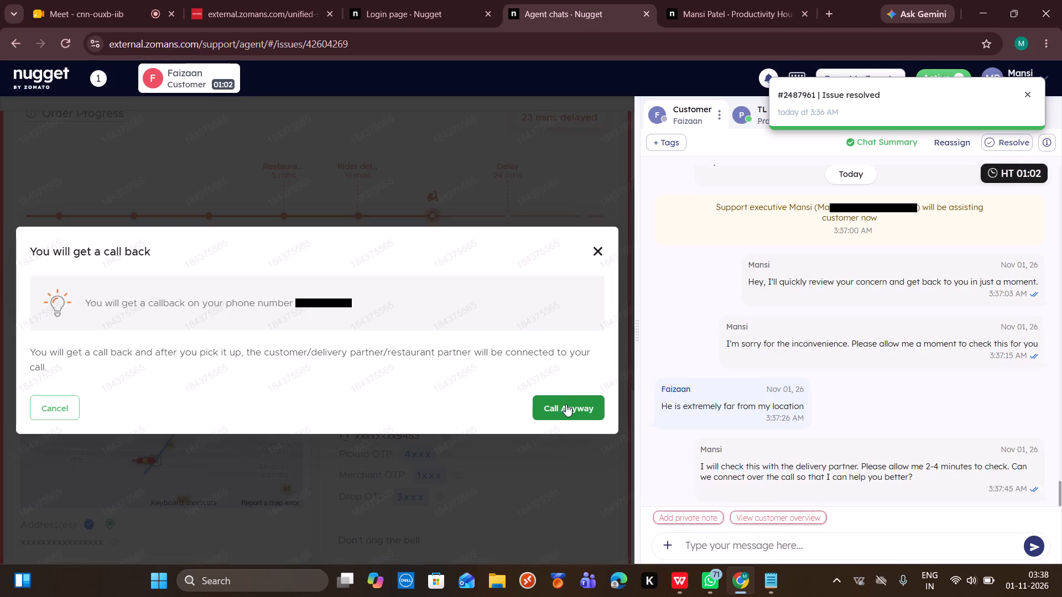
{"action": "left_click", "coordinate": [566, 404]}
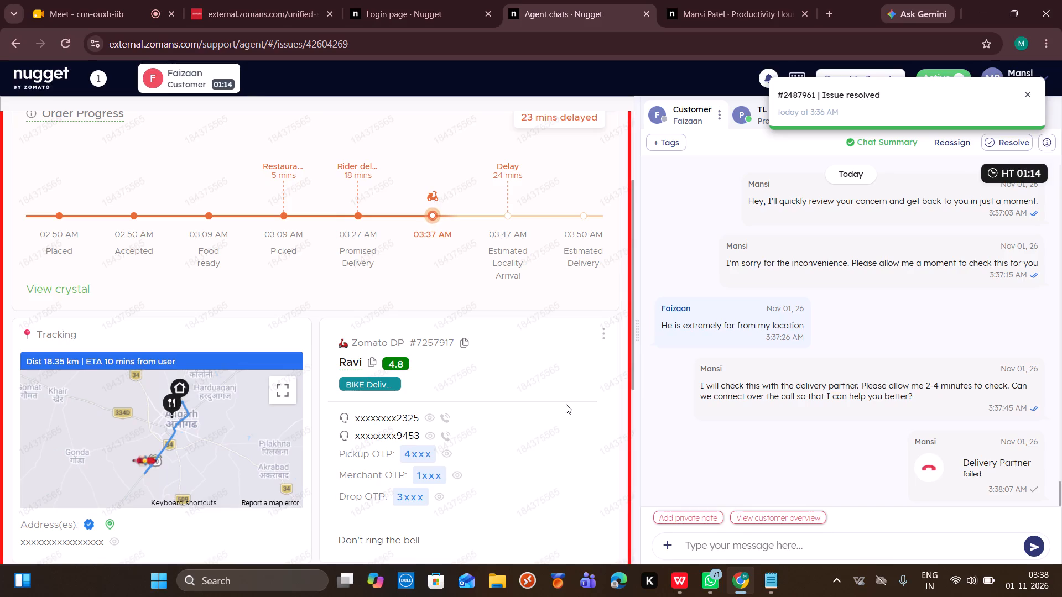
Start another call to the delivery partner on the first listed number.
{"action": "left_click", "coordinate": [446, 413]}
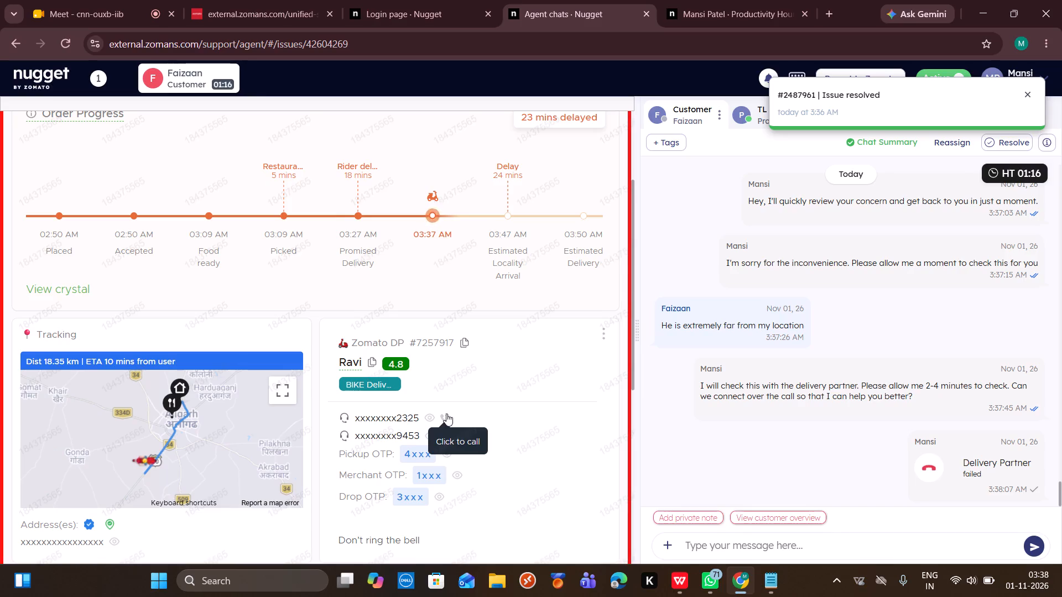
{"action": "left_click", "coordinate": [504, 385]}
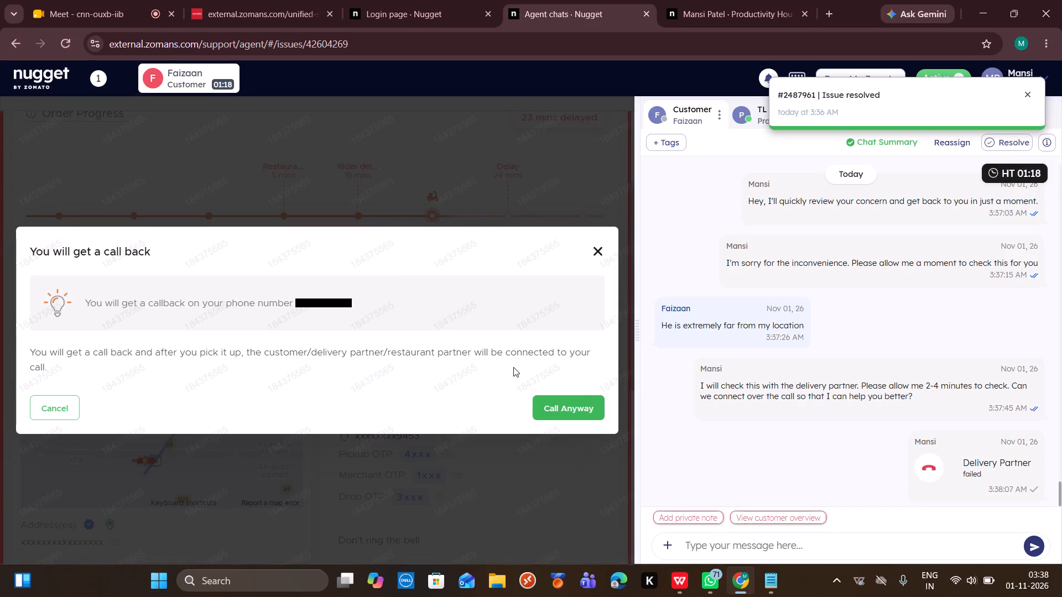
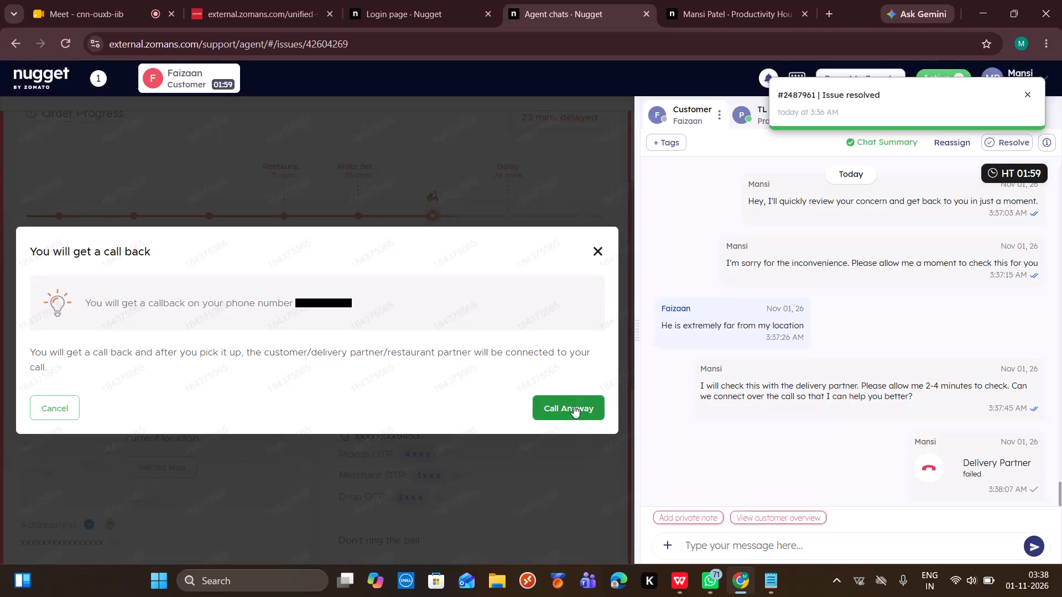
{"action": "left_click", "coordinate": [574, 406]}
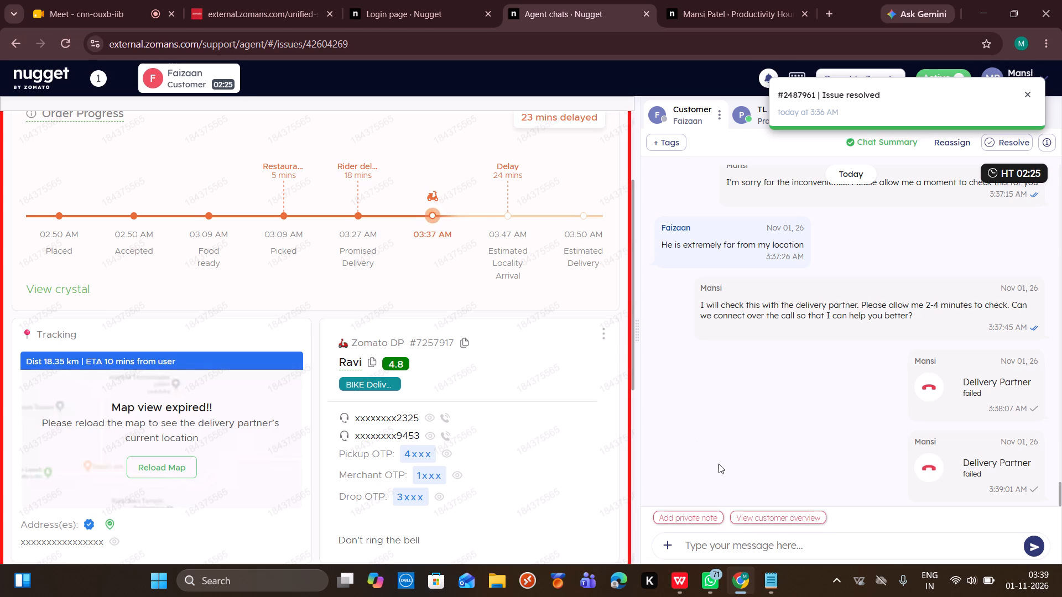
Copy the "DP not resp" statement from the hold statements notes in Notepad into the customer's chat reply in Chrome.
{"action": "left_click", "coordinate": [764, 595]}
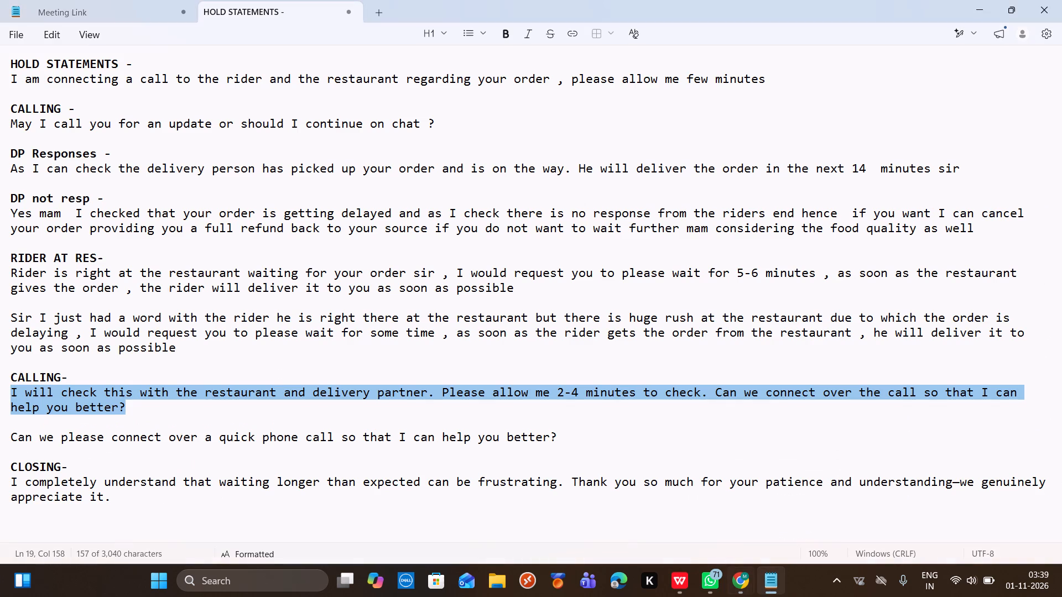
{"action": "left_click_drag", "start_coordinate": [4, 213], "coordinate": [6, 218]}
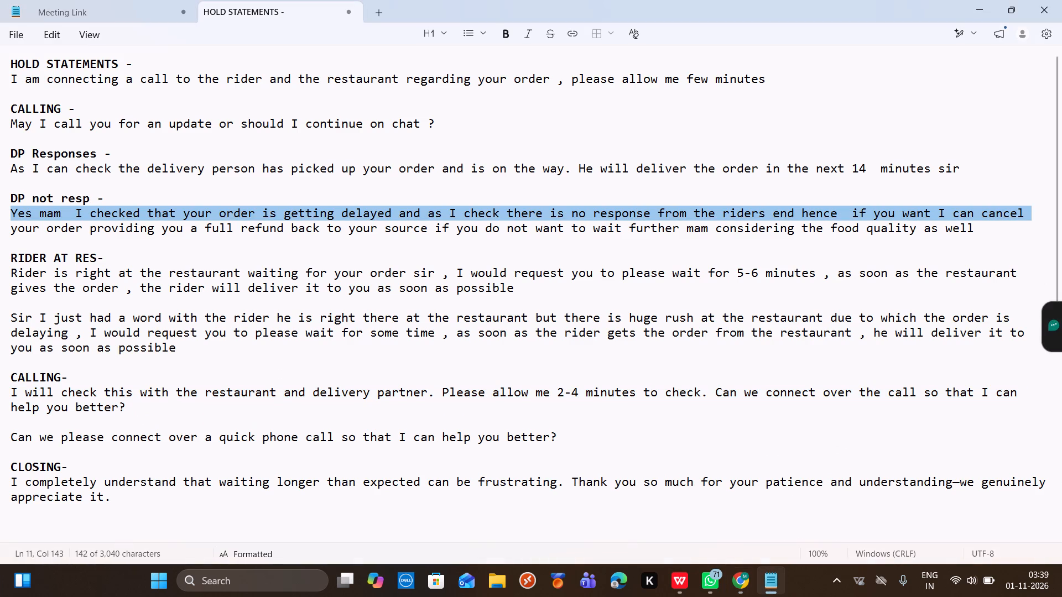
{"action": "left_click_drag", "start_coordinate": [6, 218], "coordinate": [8, 232]}
{"action": "key", "text": "ctrl+c"}
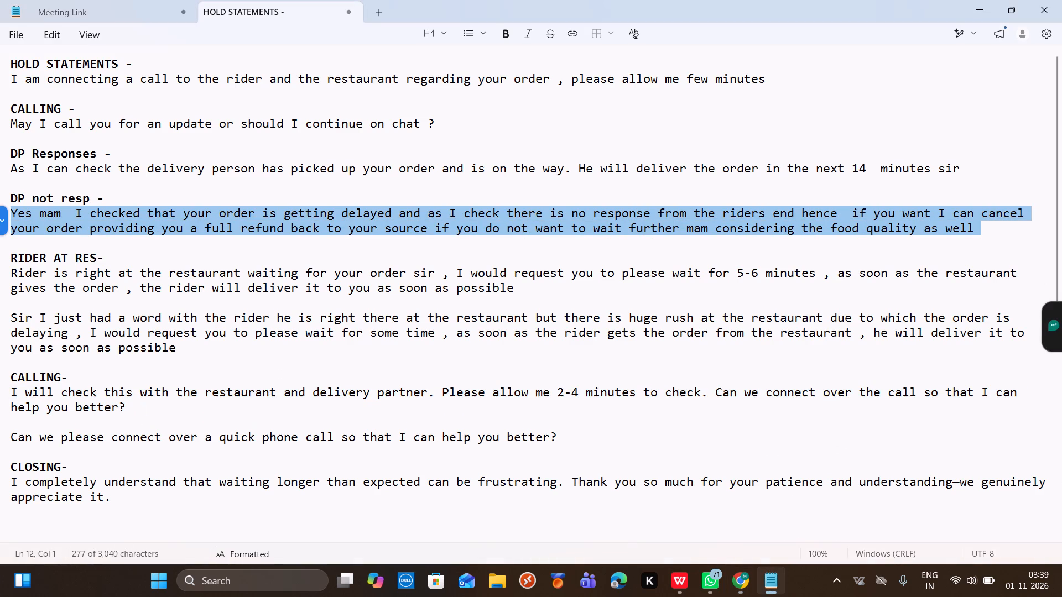
{"action": "left_click", "coordinate": [732, 576]}
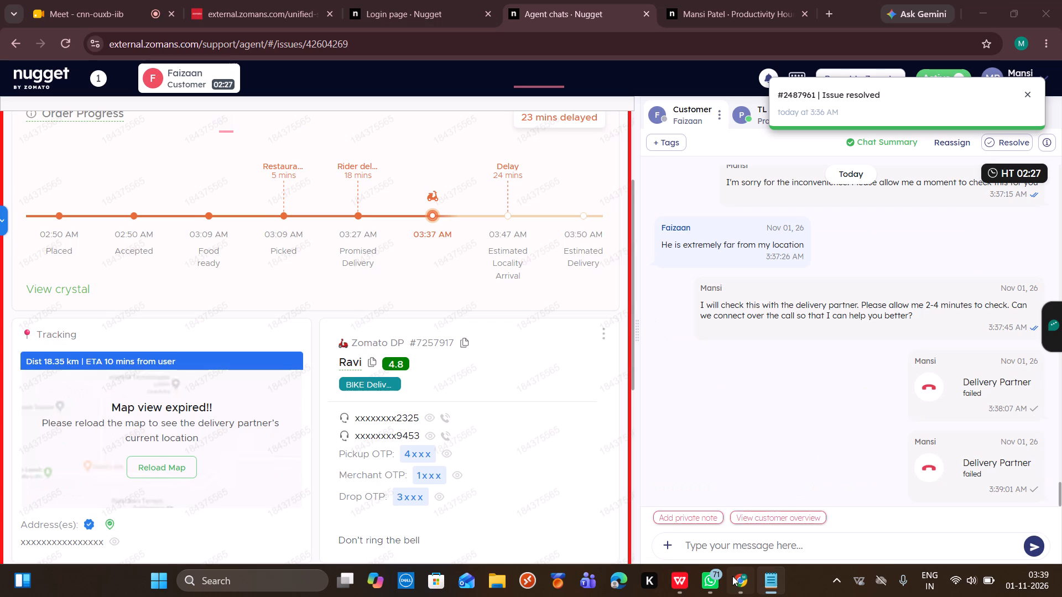
{"action": "left_click", "coordinate": [725, 539]}
{"action": "key", "text": "ctrl+v"}
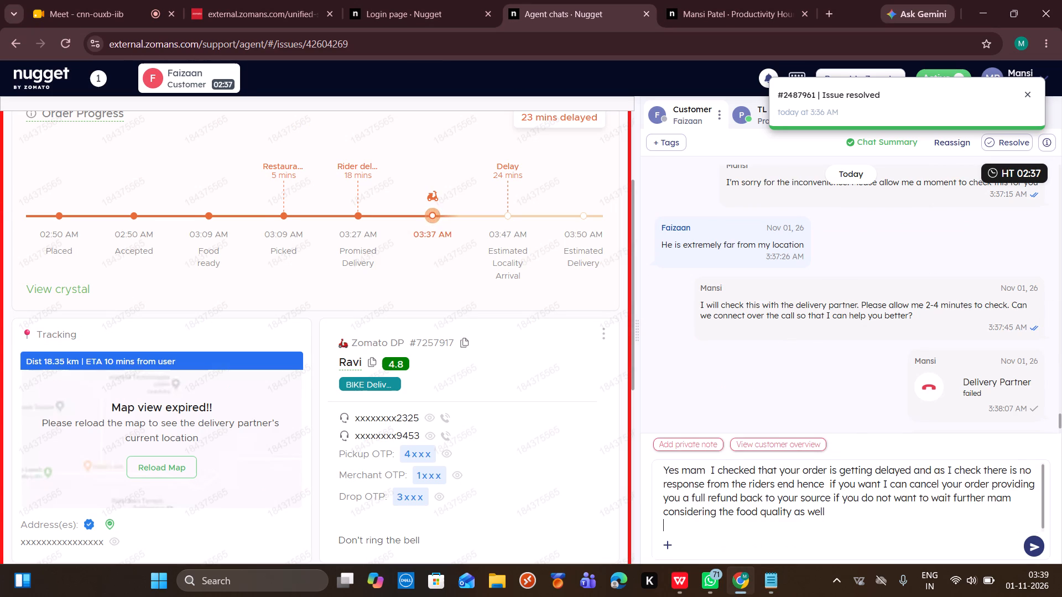
Replace "mam" with "sir" in both places, end the reply with "considering the food quality as well", and send it.
{"action": "left_click_drag", "start_coordinate": [706, 468], "coordinate": [685, 470]}
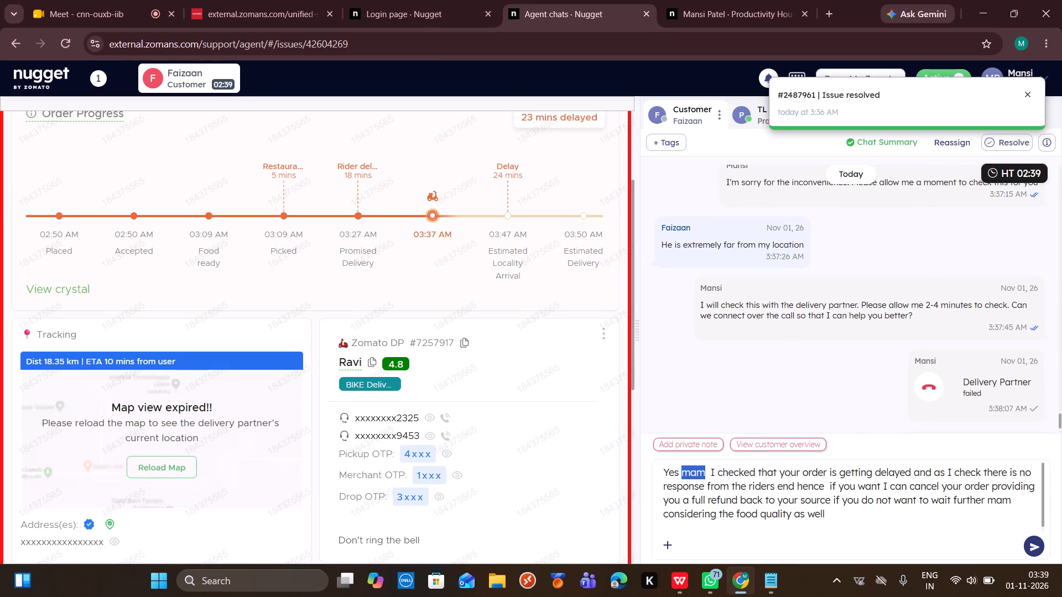
{"action": "type", "text": "sir"}
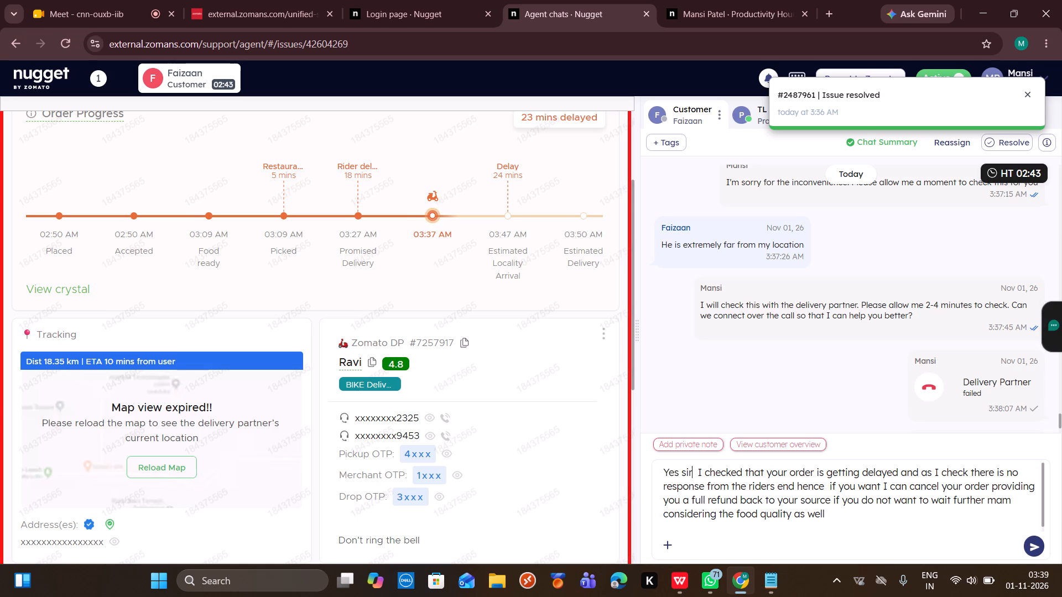
{"action": "left_click_drag", "start_coordinate": [1011, 507], "coordinate": [990, 501]}
{"action": "type", "text": "sir"}
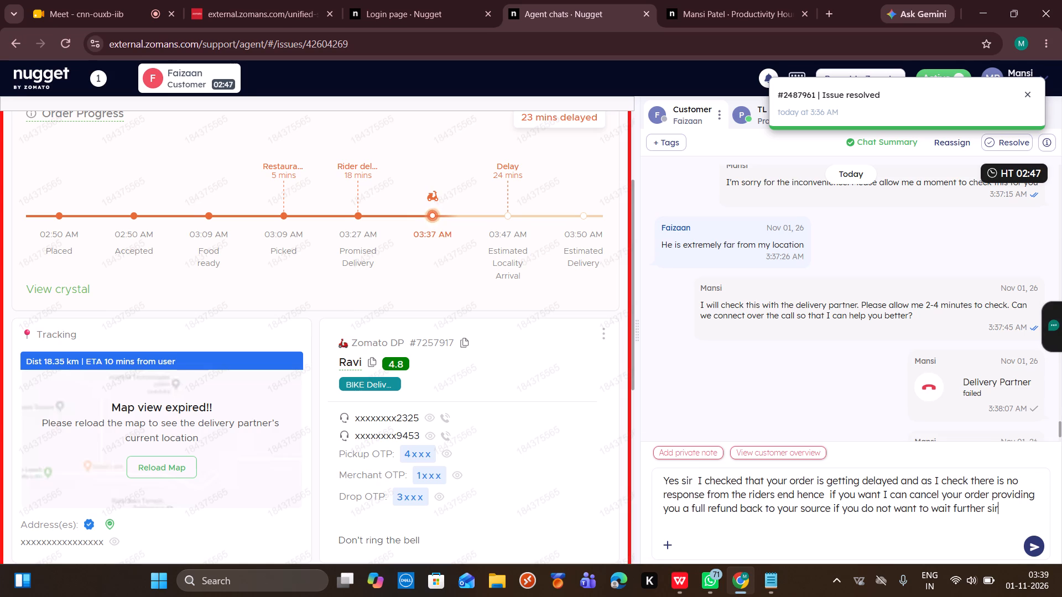
{"action": "scroll", "coordinate": [990, 501], "scroll_direction": "down", "scroll_amount": 4}
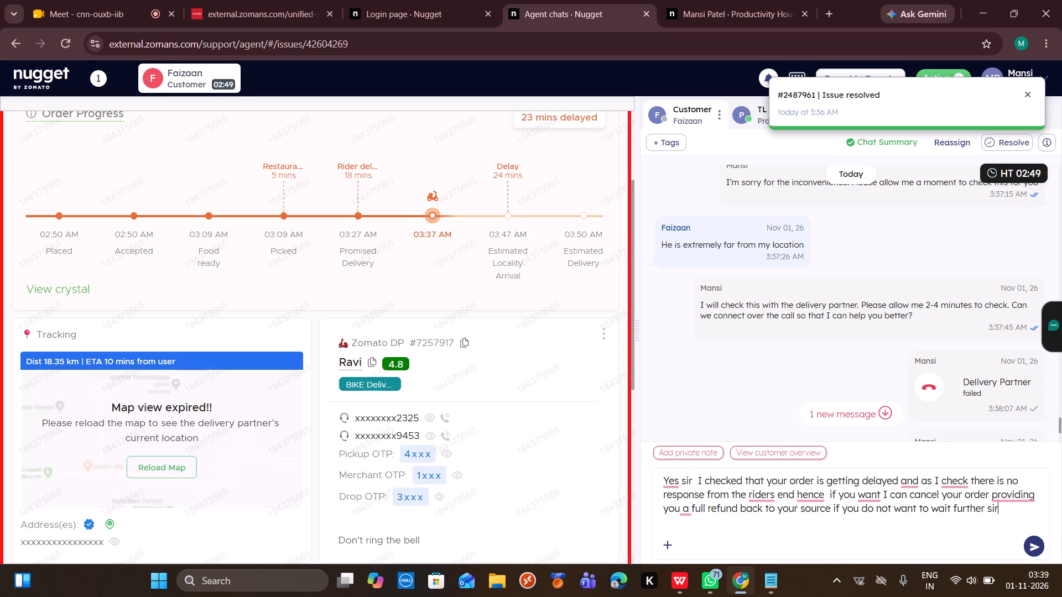
{"action": "key", "text": "space"}
{"action": "type", "text": "considering the food qy"}
{"action": "key", "text": "BackSpace"}
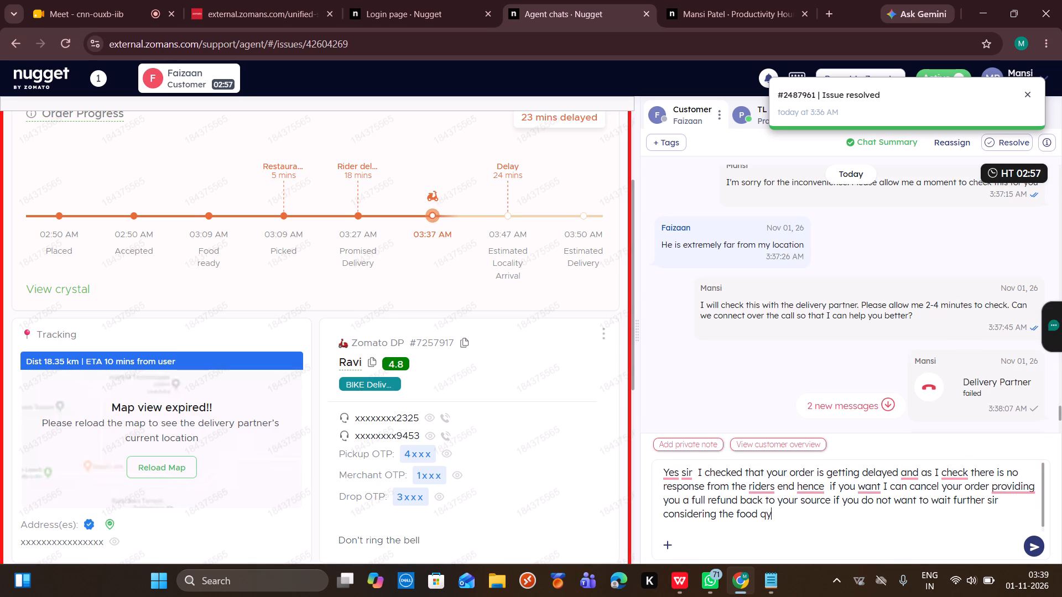
{"action": "type", "text": "uality as well"}
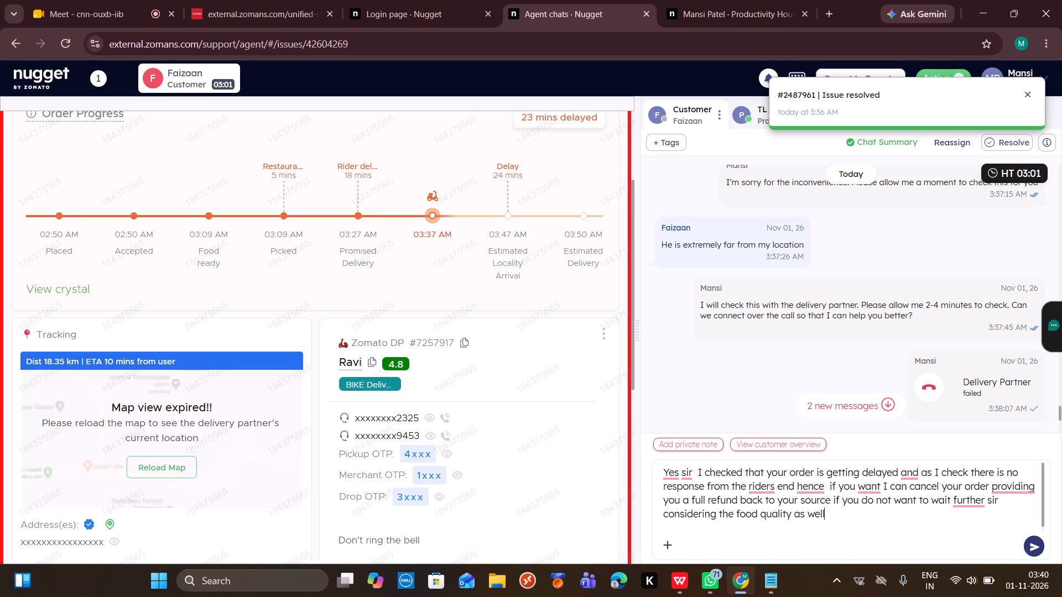
{"action": "key", "text": "Return"}
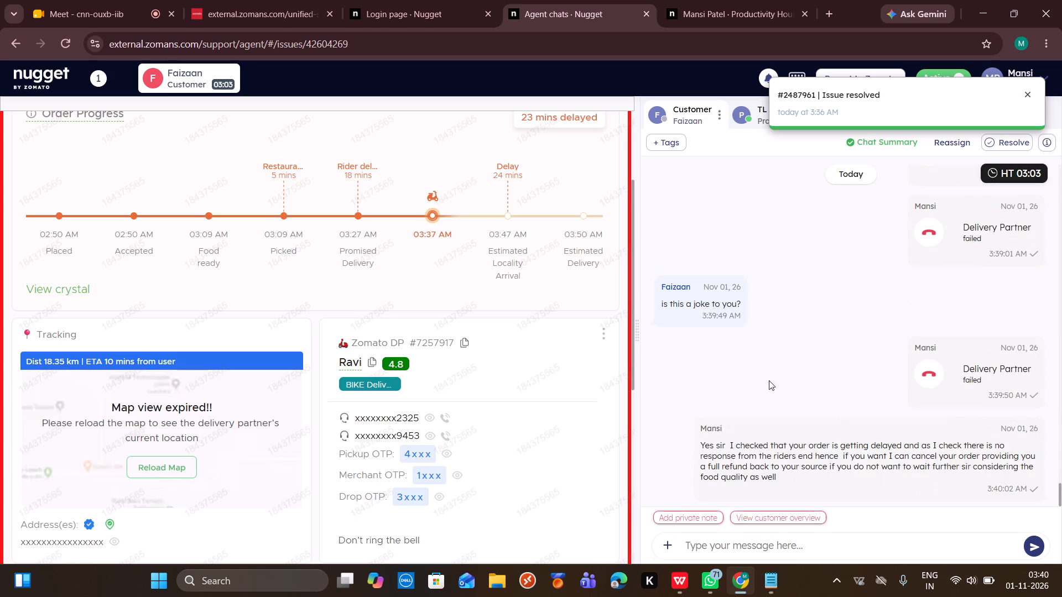
{"action": "scroll", "coordinate": [507, 342], "scroll_direction": "up", "scroll_amount": 11}
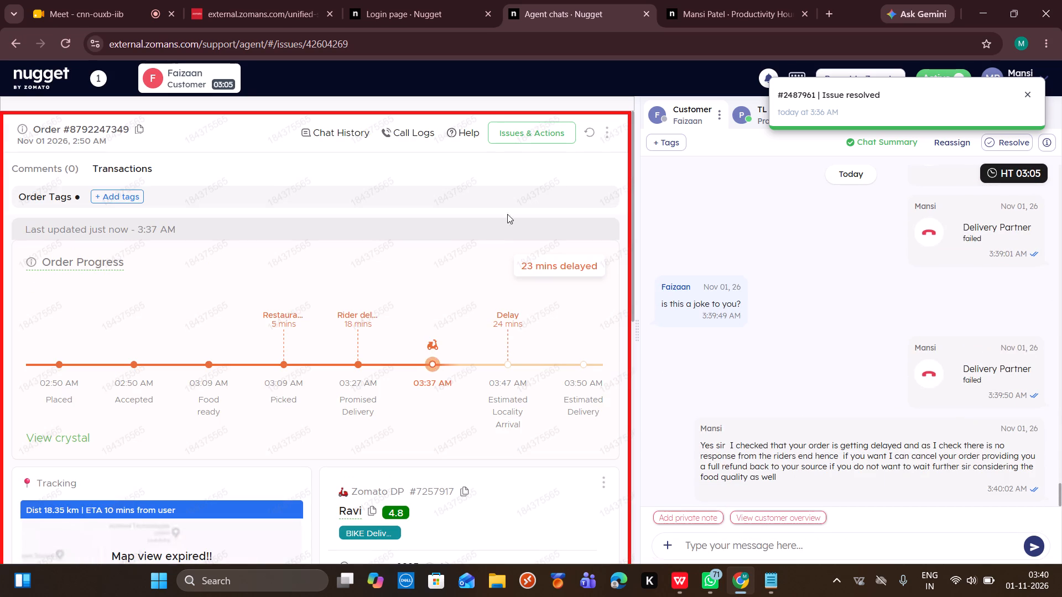
{"action": "left_click", "coordinate": [590, 124]}
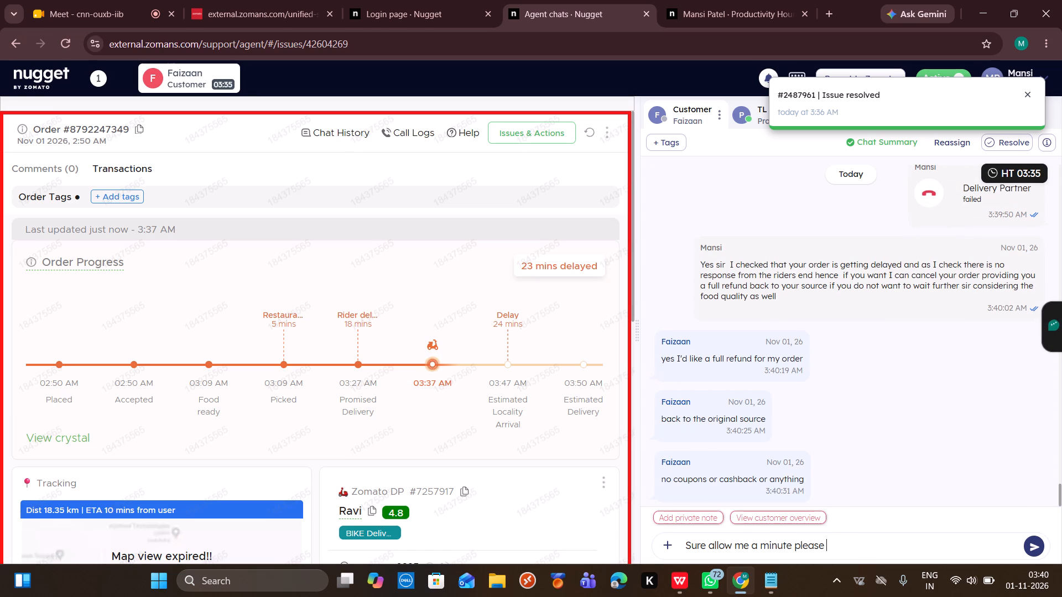
Send the customer the message "Sure allow me a minute please".
{"action": "key", "text": "Return"}
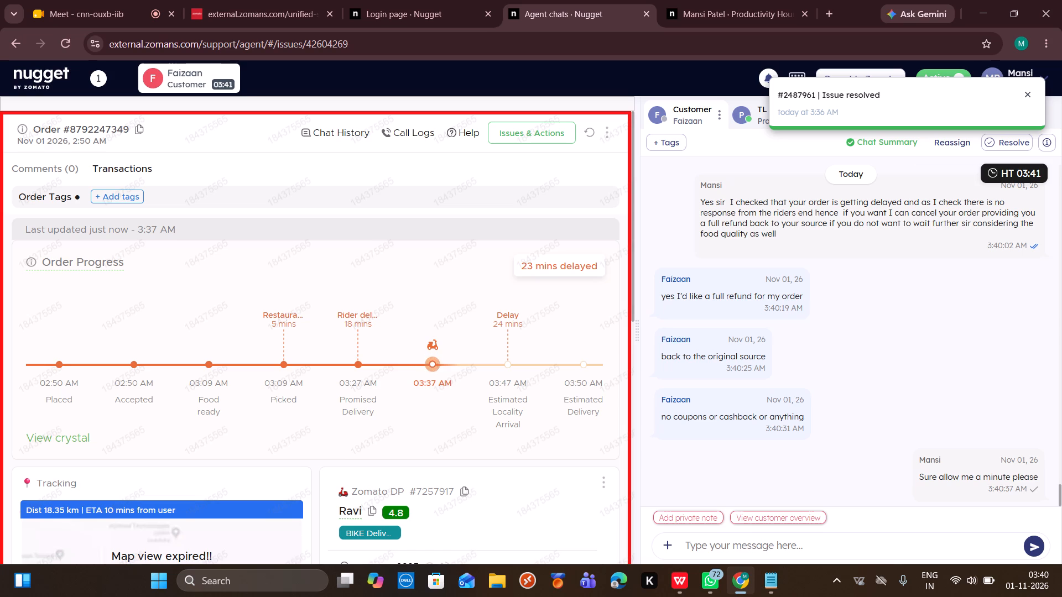
{"action": "left_click", "coordinate": [535, 134]}
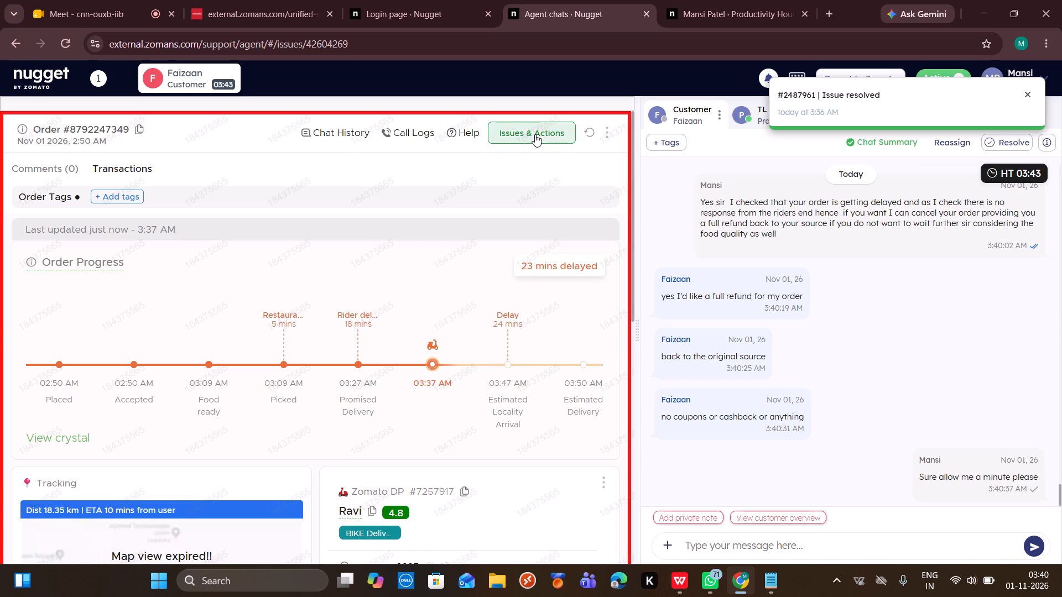
{"action": "left_click", "coordinate": [439, 227]}
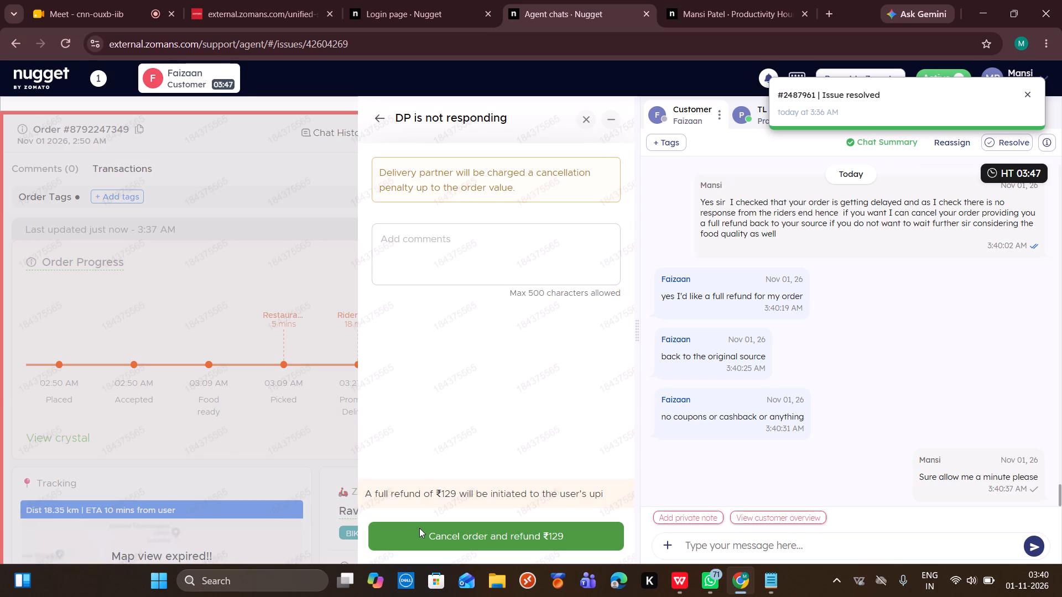
{"action": "left_click", "coordinate": [419, 530]}
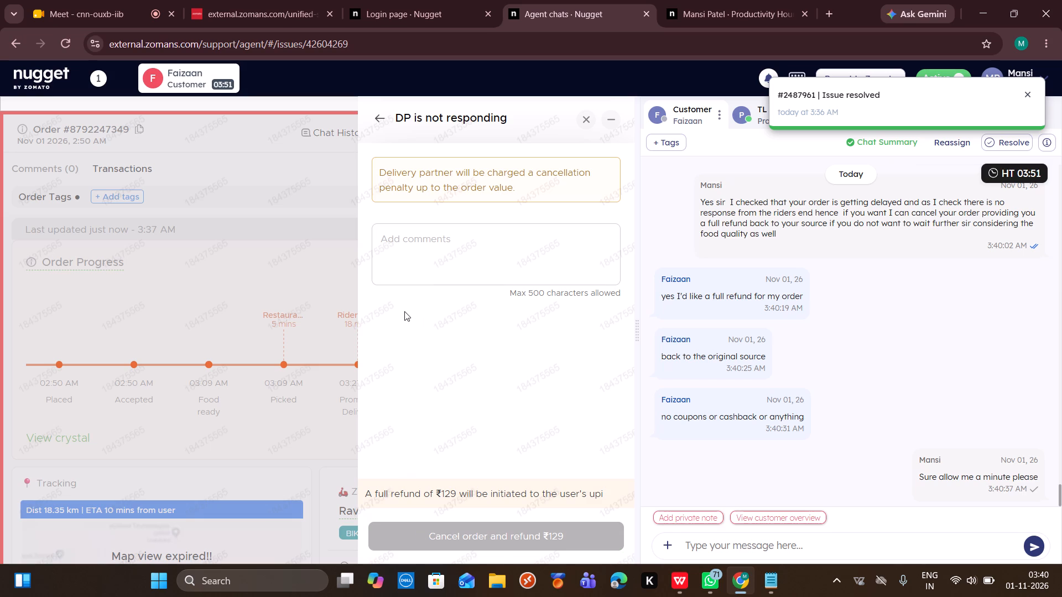
{"action": "left_click", "coordinate": [392, 366]}
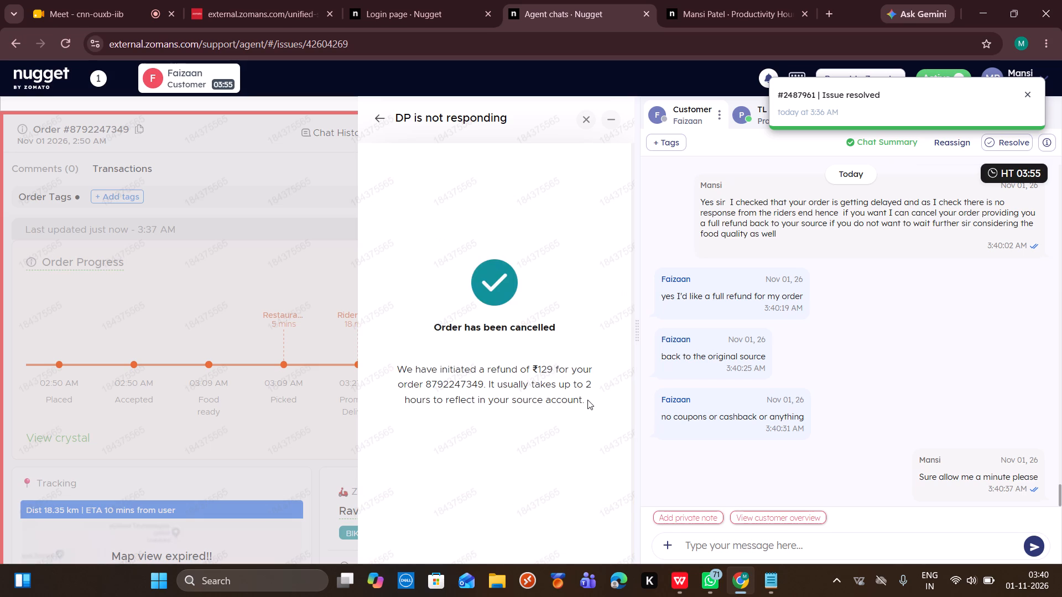
Copy the refund notice from the cancellation confirmation and send it to the customer in the chat.
{"action": "left_click_drag", "start_coordinate": [587, 400], "coordinate": [398, 375]}
{"action": "left_click_drag", "start_coordinate": [398, 375], "coordinate": [398, 367]}
{"action": "key", "text": "ctrl+c"}
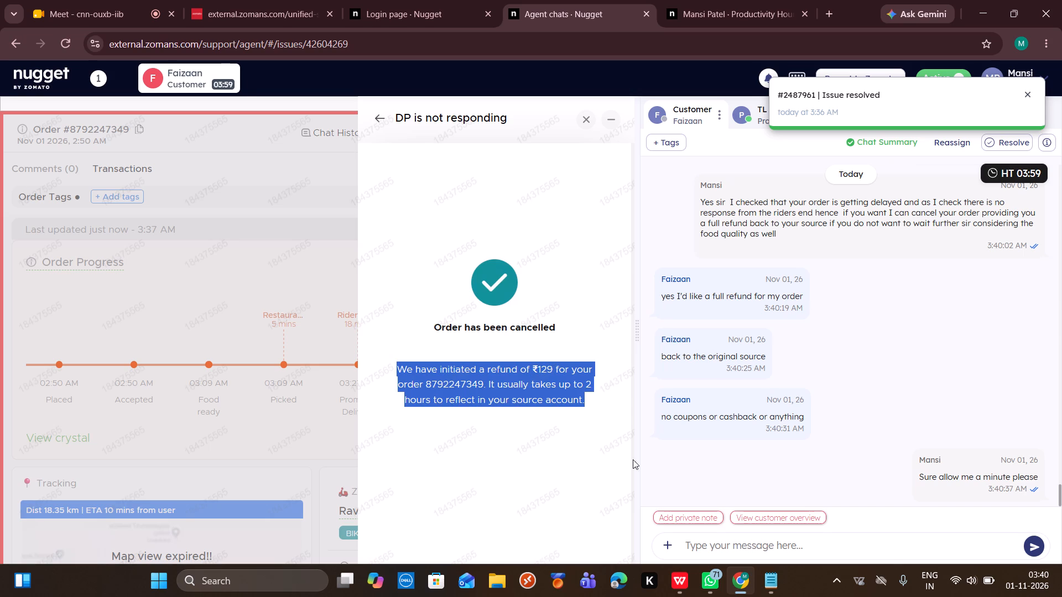
{"action": "left_click", "coordinate": [711, 544]}
{"action": "key", "text": "ctrl+v"}
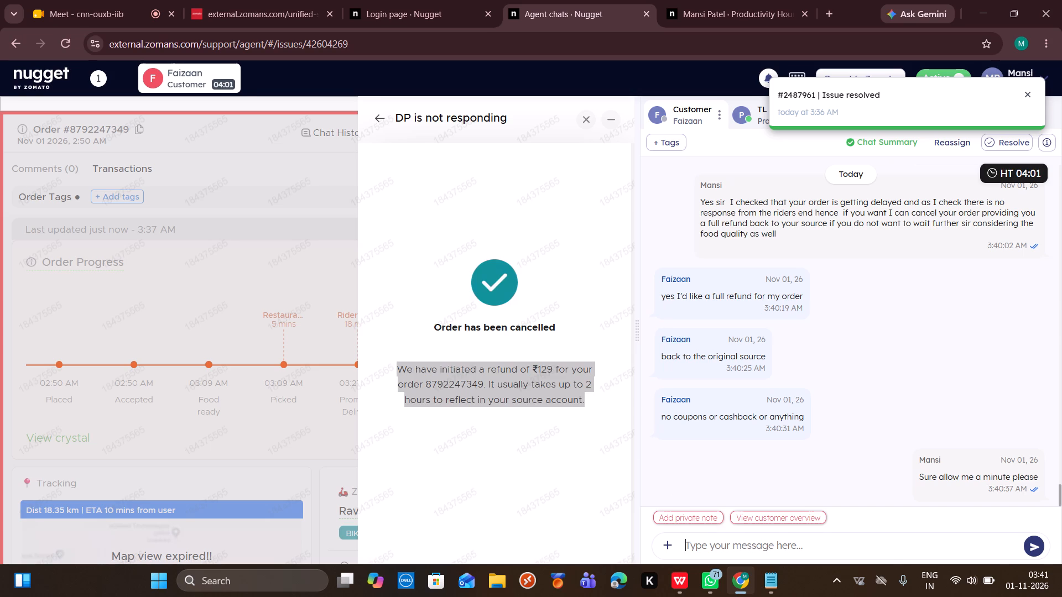
{"action": "key", "text": "Return"}
Send the customer the canned response "Further assistance2".
{"action": "type", "text": "/fur"}
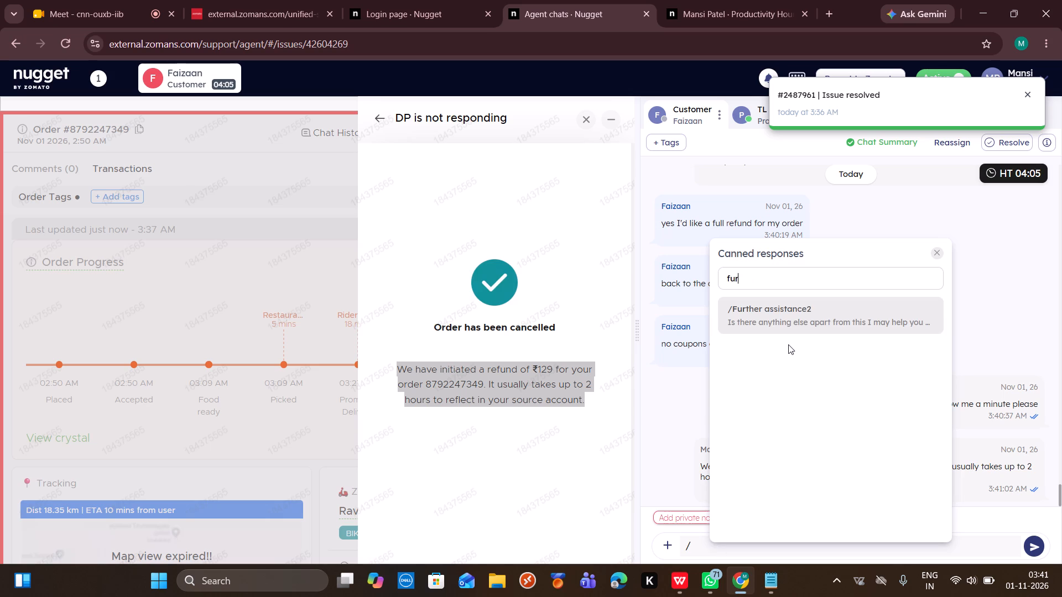
{"action": "left_click", "coordinate": [822, 327]}
{"action": "key", "text": "Return"}
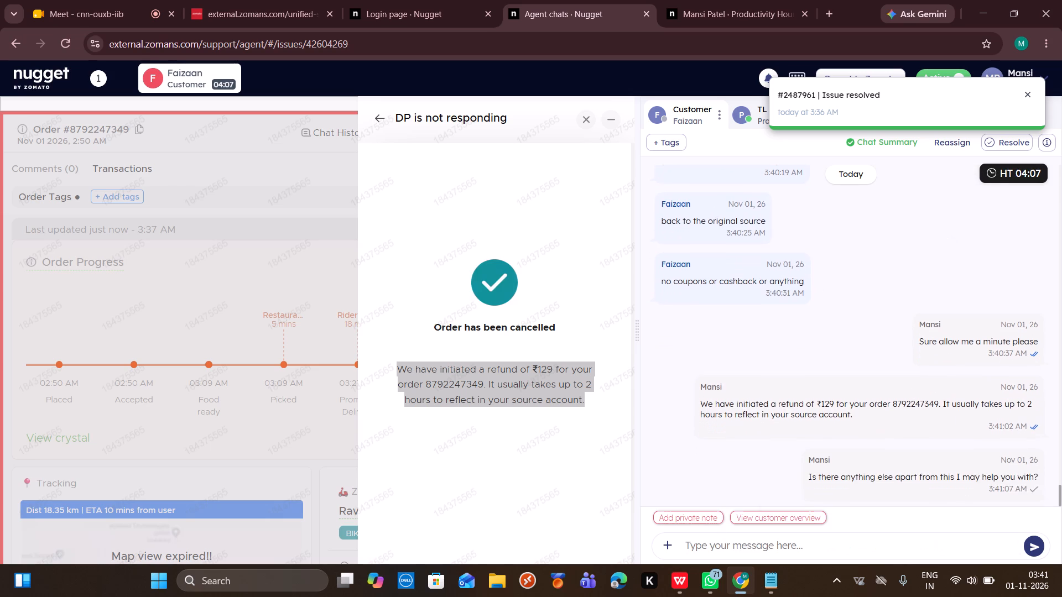
Close the cancellation confirmation and tag the chat with the Delay issue.
{"action": "left_click", "coordinate": [589, 118]}
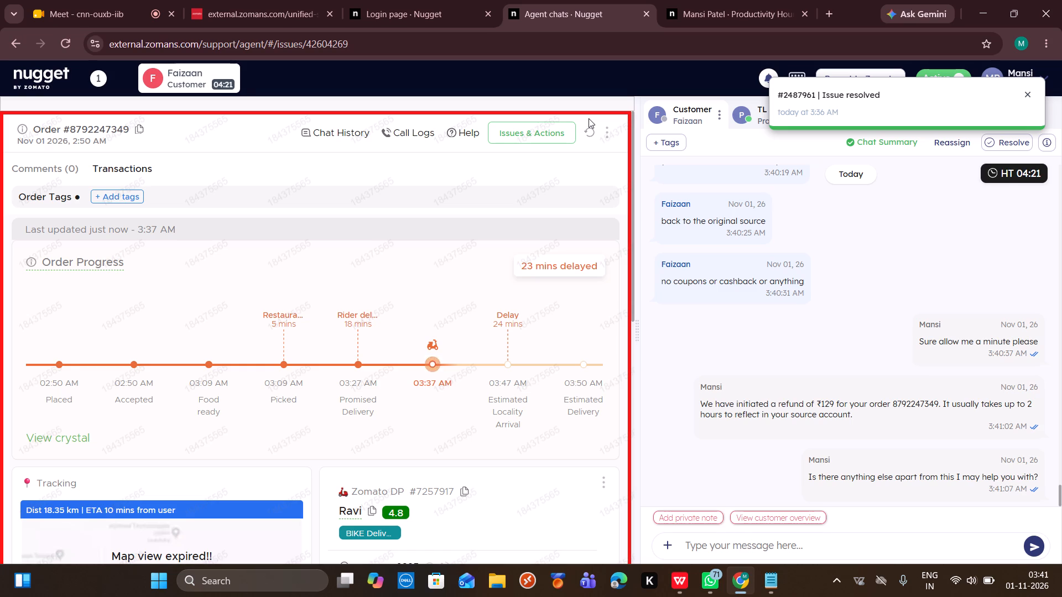
{"action": "left_click", "coordinate": [664, 142]}
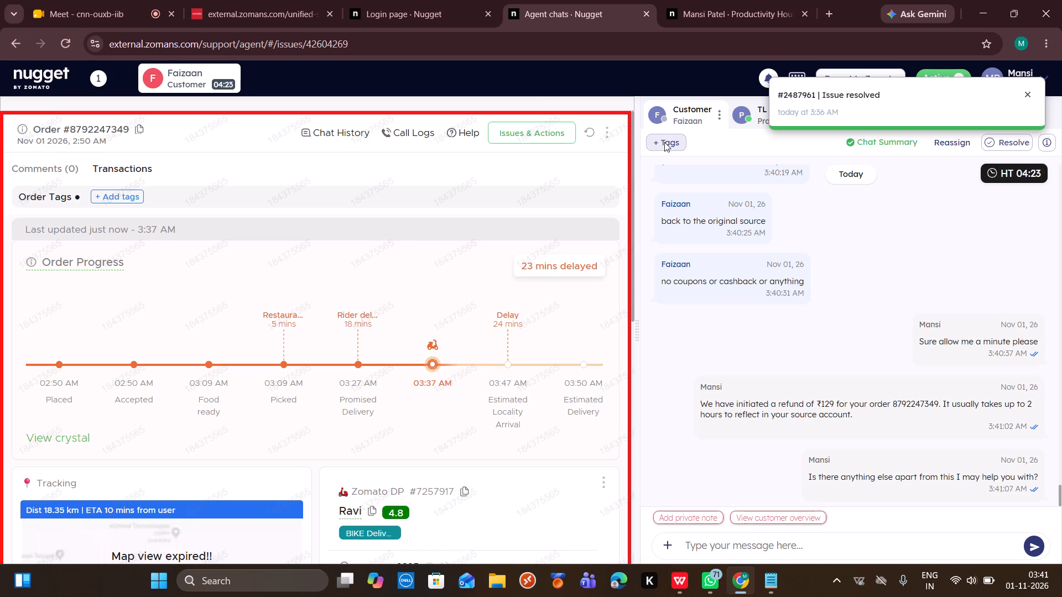
{"action": "left_click", "coordinate": [348, 259]}
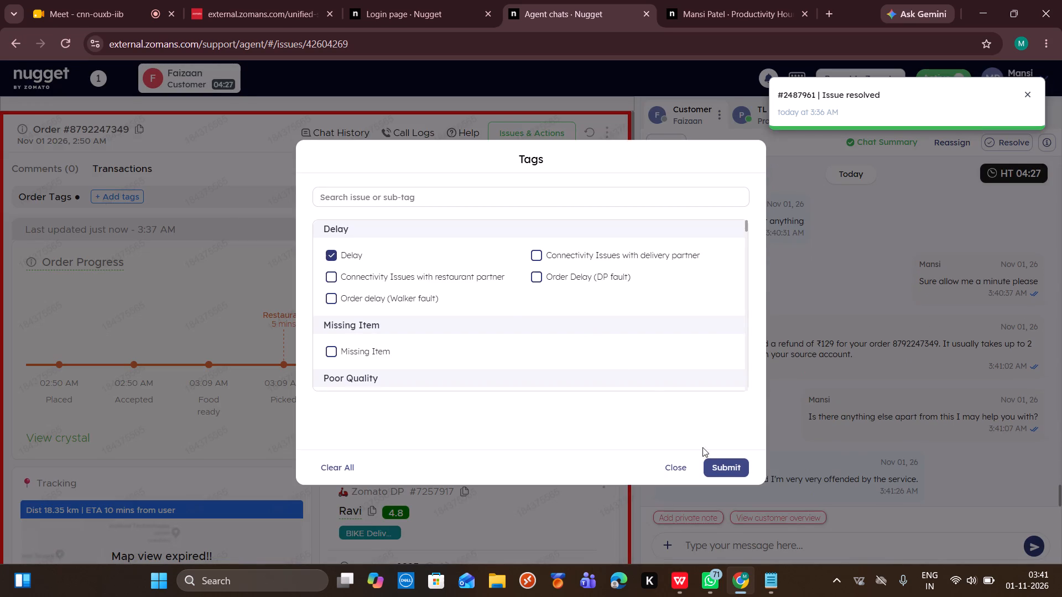
{"action": "left_click", "coordinate": [716, 461]}
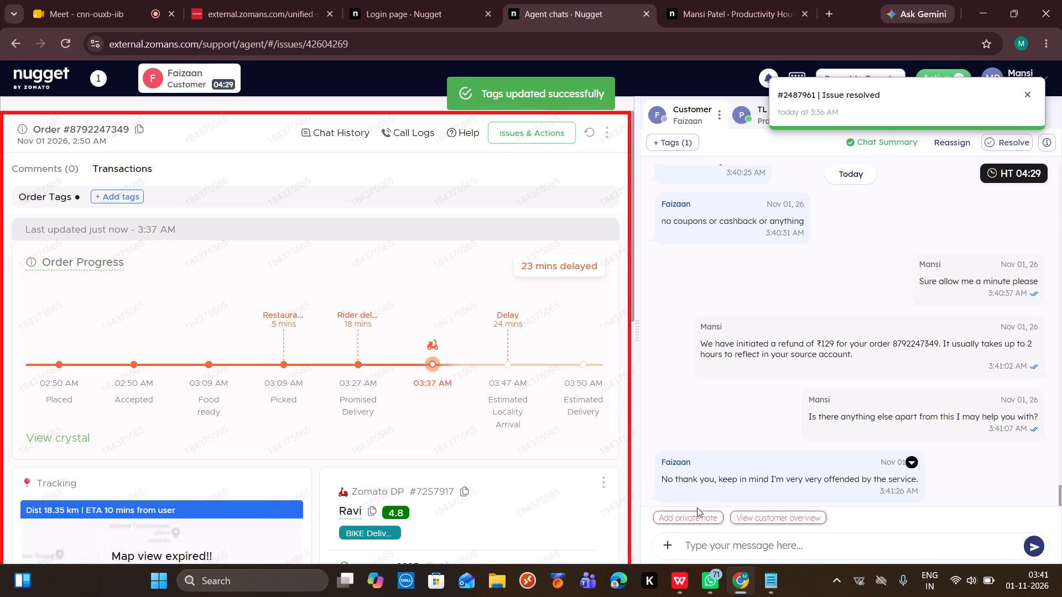
Send the customer the canned response "apology2".
{"action": "left_click", "coordinate": [701, 547]}
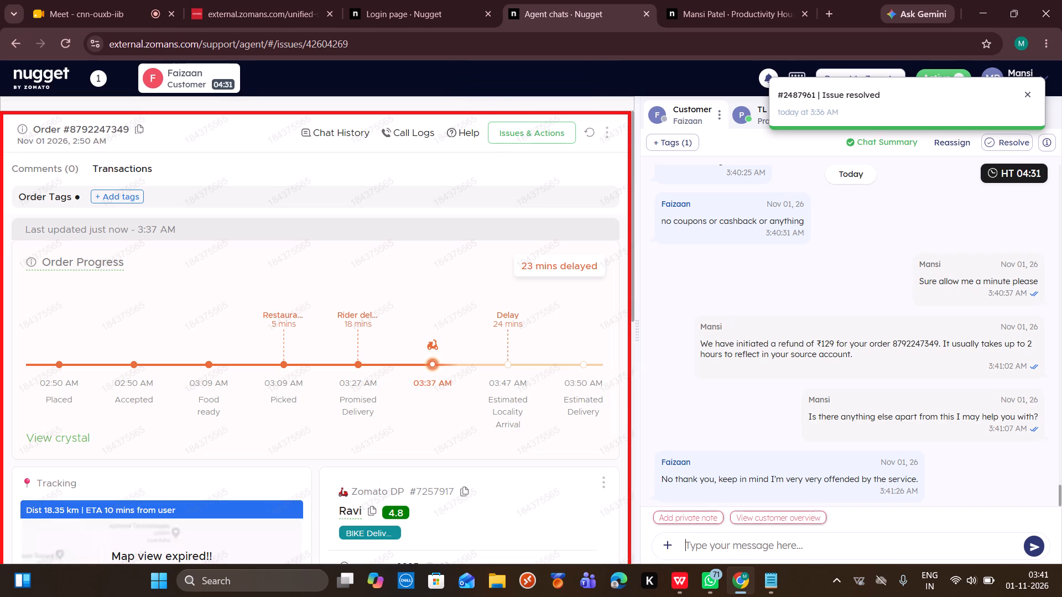
{"action": "type", "text": "/apology"}
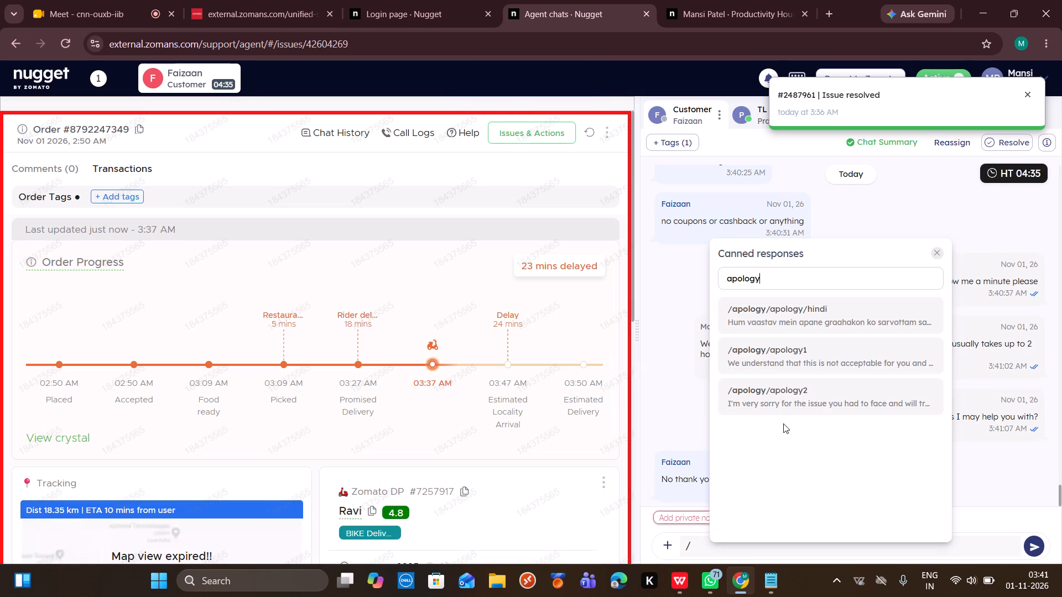
{"action": "left_click", "coordinate": [835, 400]}
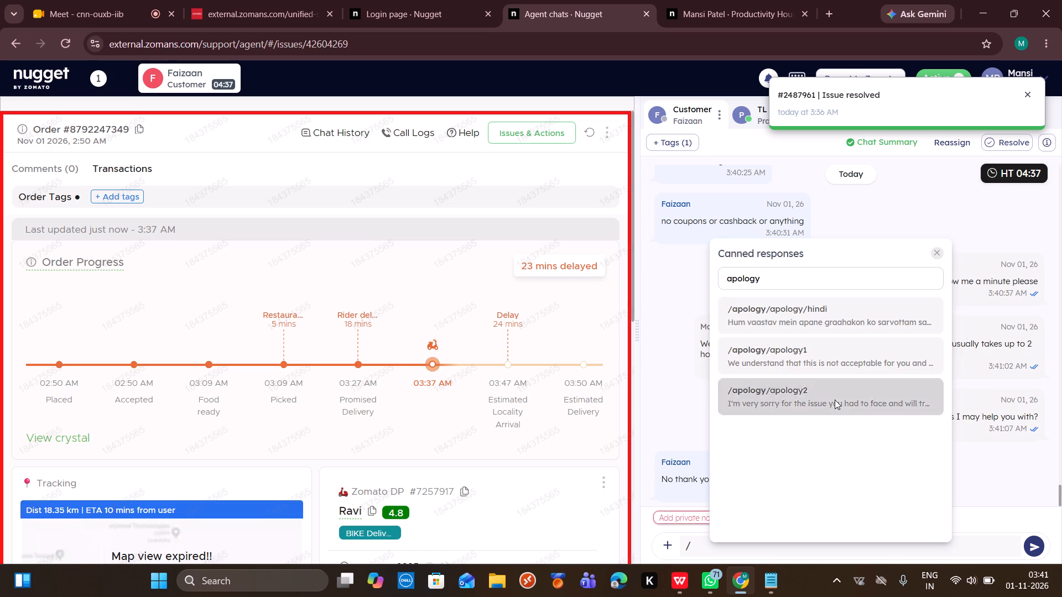
{"action": "key", "text": "Return"}
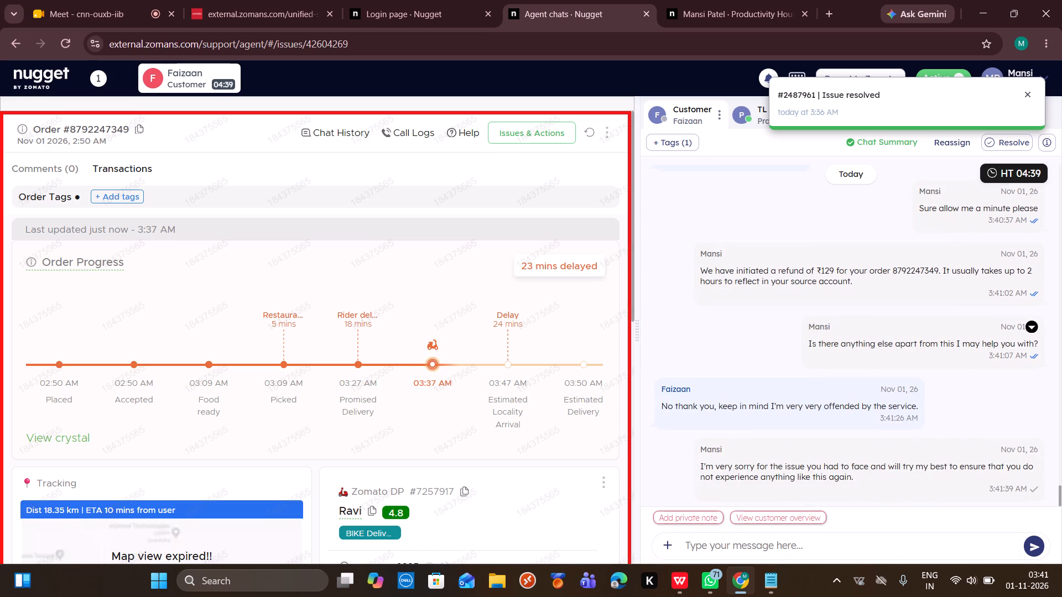
Send the customer the canned response "Closing1".
{"action": "type", "text": "/closing1"}
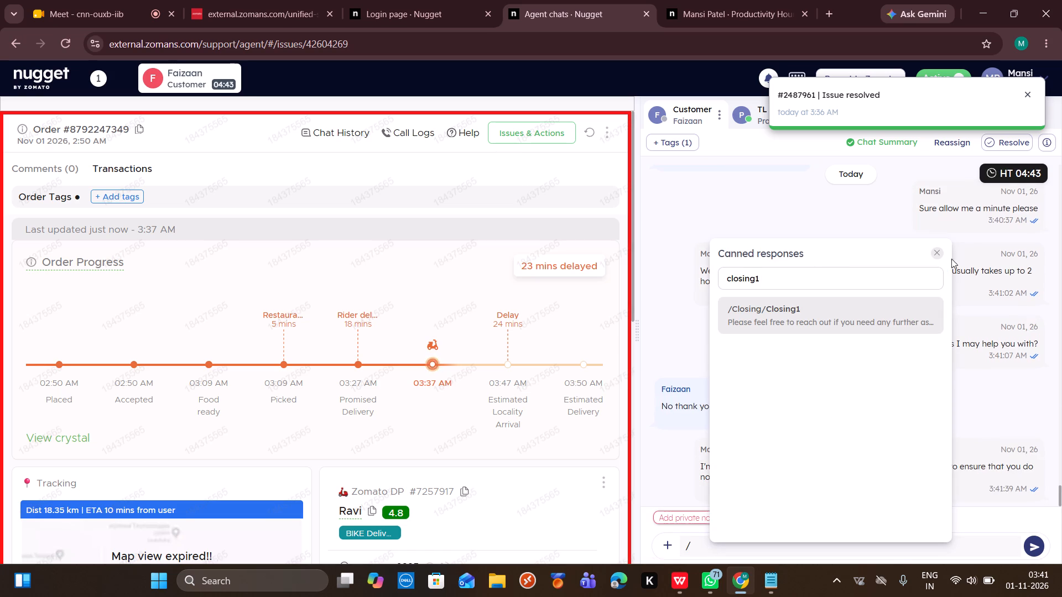
{"action": "left_click", "coordinate": [887, 314]}
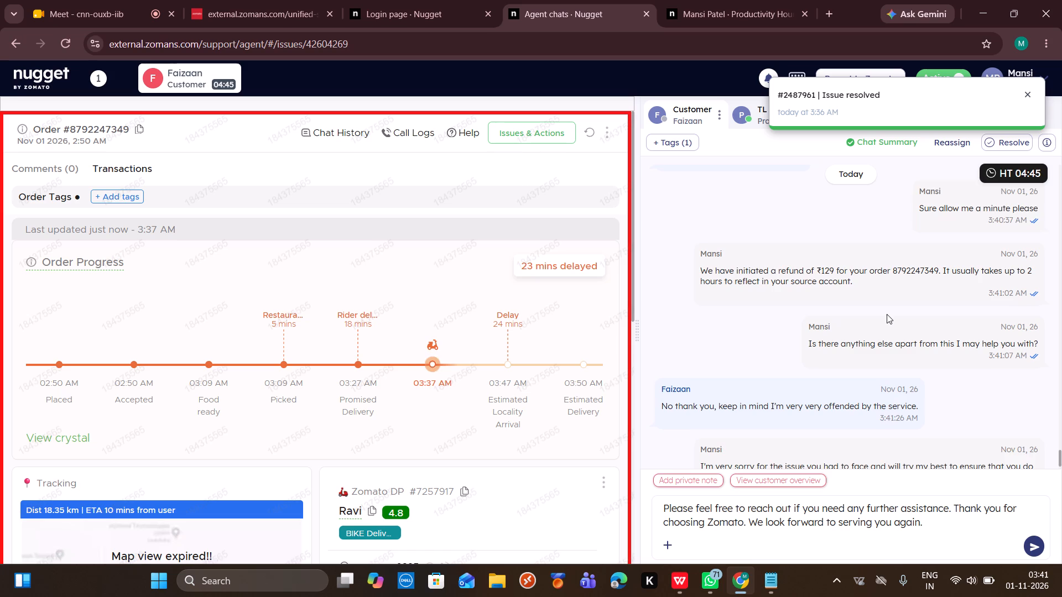
{"action": "scroll", "coordinate": [887, 314], "scroll_direction": "down", "scroll_amount": 5}
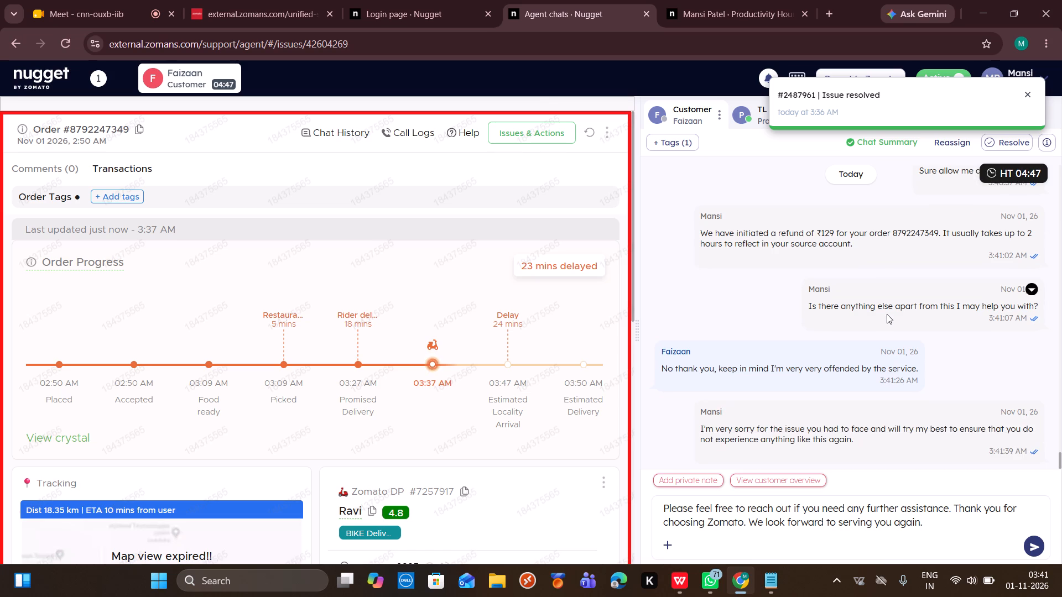
{"action": "key", "text": "Return"}
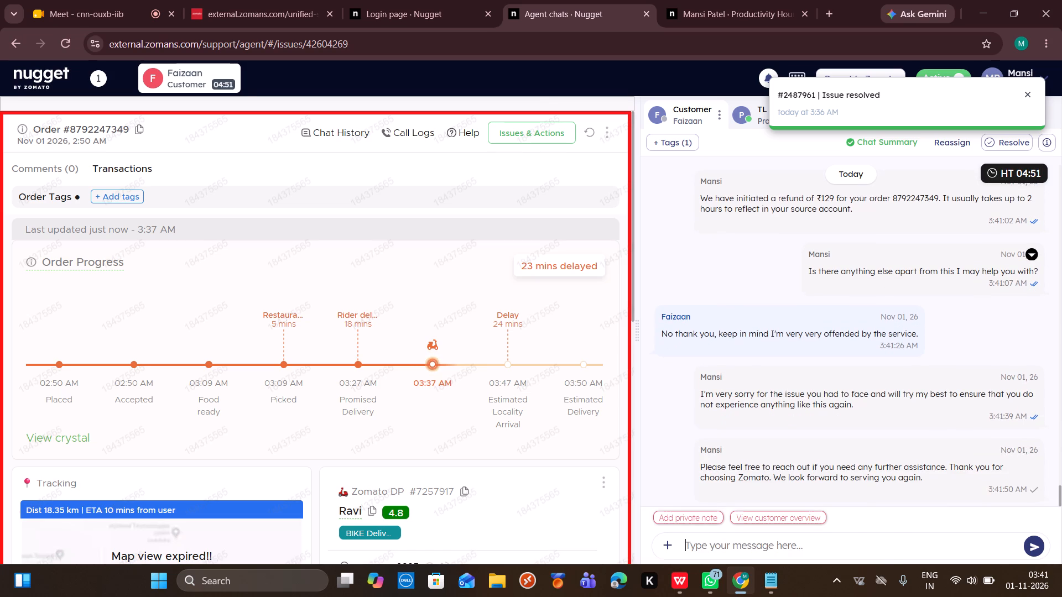
{"action": "left_click", "coordinate": [1003, 139]}
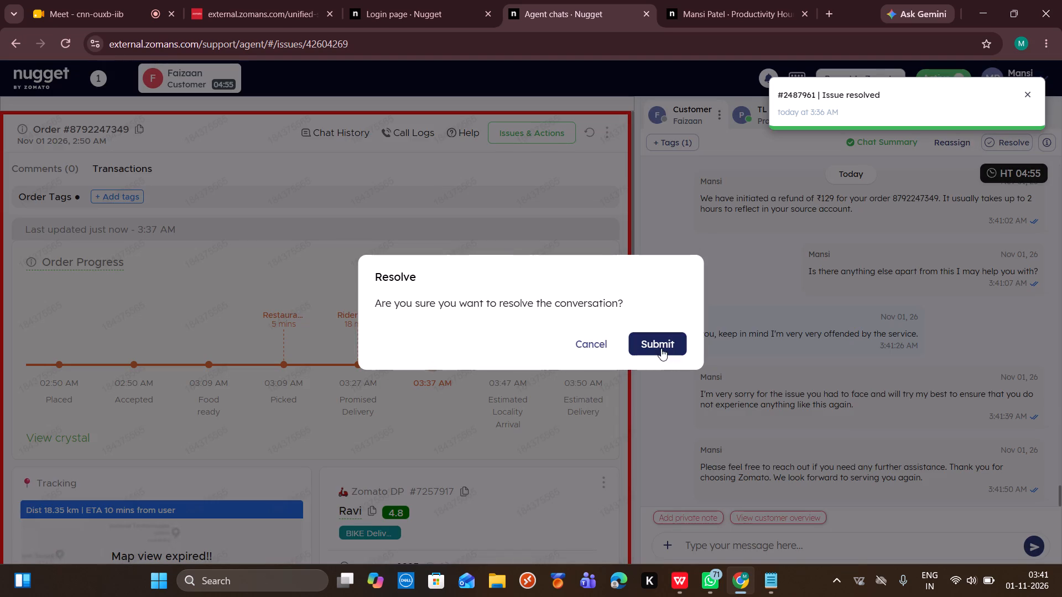
{"action": "left_click", "coordinate": [663, 347]}
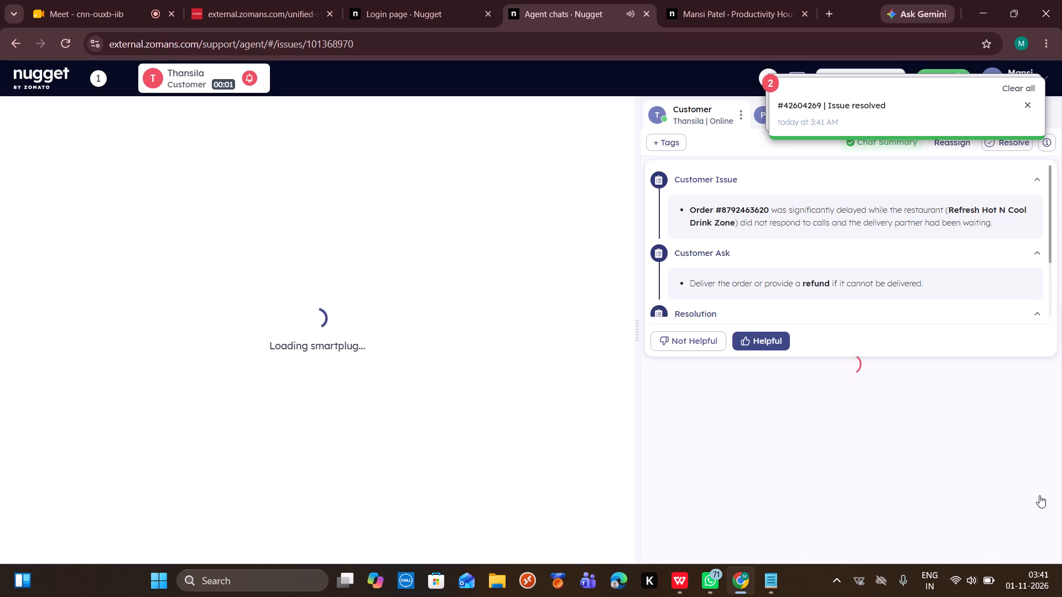
{"action": "left_click", "coordinate": [1039, 486]}
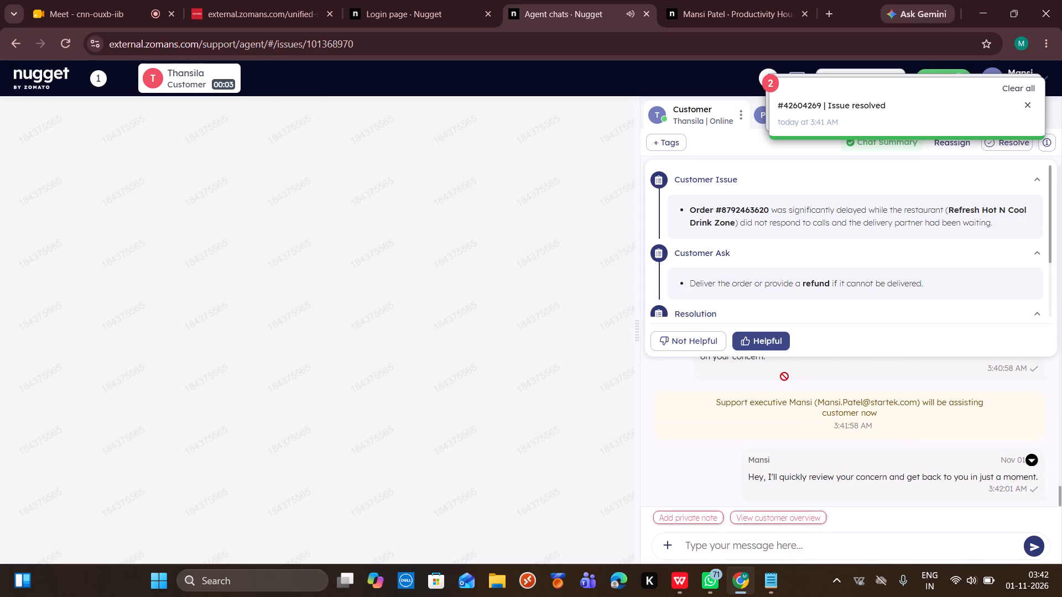
{"action": "left_click", "coordinate": [769, 342]}
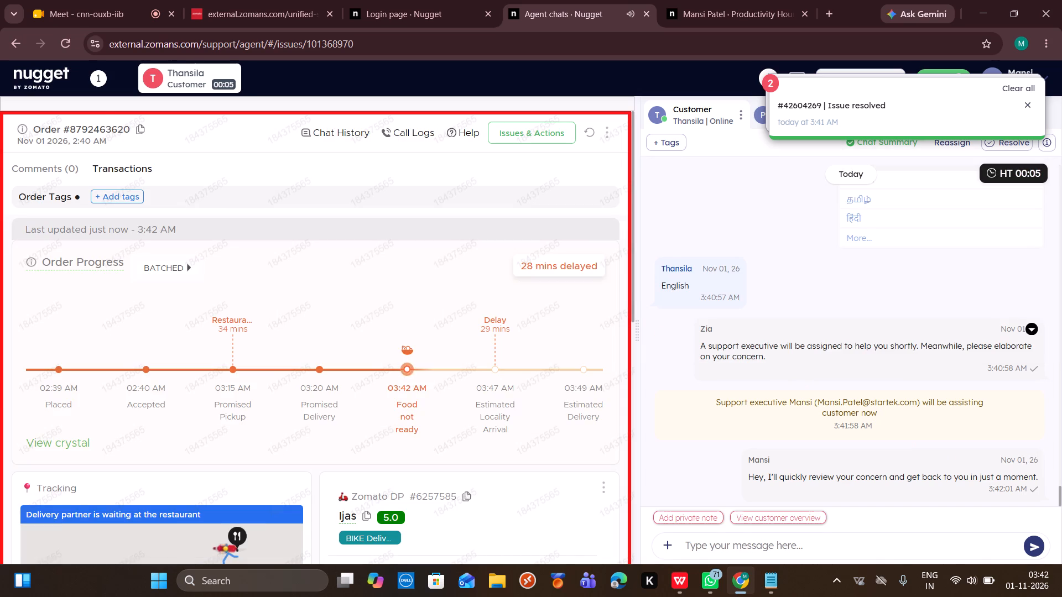
Request a callback that connects to the merchant, Refresh Hot N Cool Drink Zone.
{"action": "scroll", "coordinate": [526, 498], "scroll_direction": "down", "scroll_amount": 3}
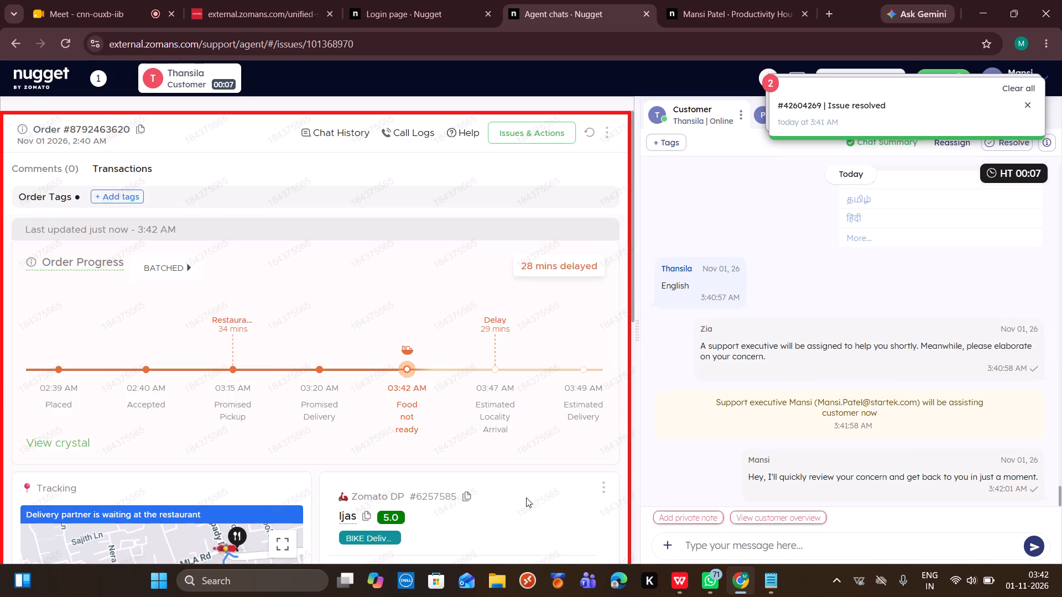
{"action": "scroll", "coordinate": [526, 498], "scroll_direction": "down", "scroll_amount": 7}
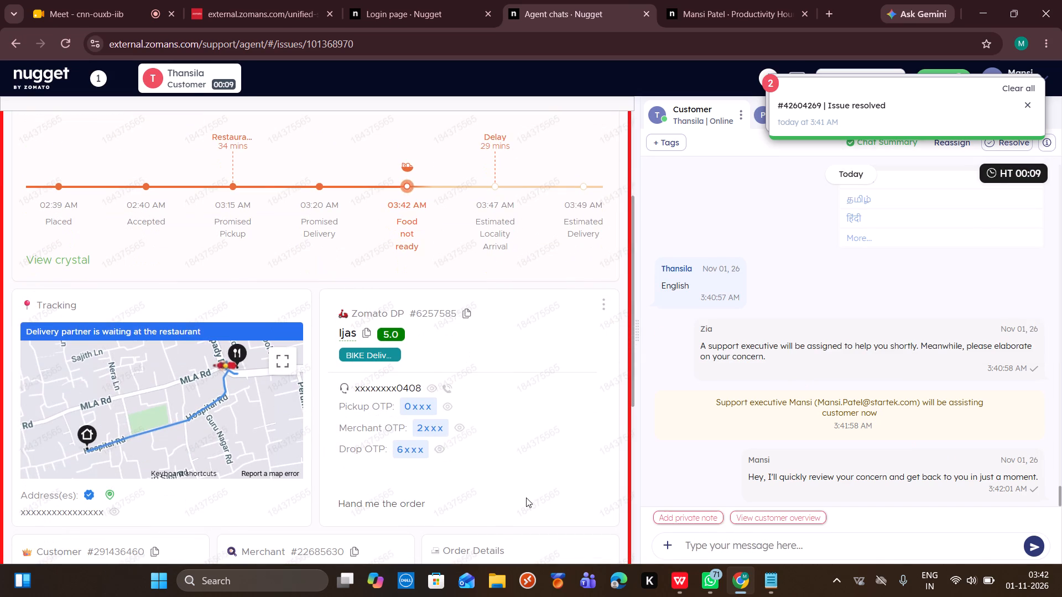
{"action": "scroll", "coordinate": [526, 498], "scroll_direction": "down", "scroll_amount": 2}
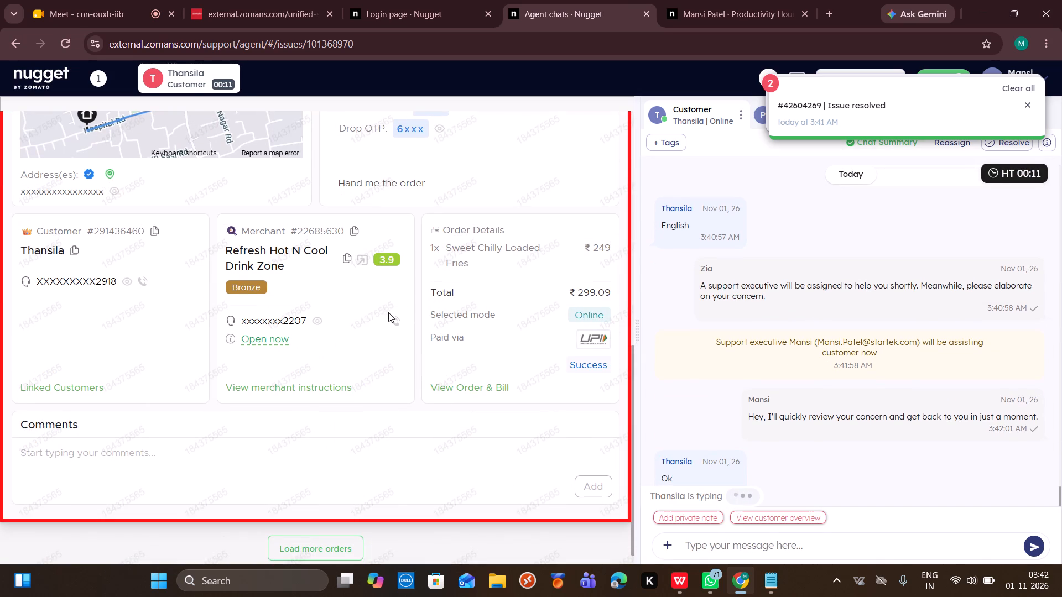
{"action": "right_click", "coordinate": [393, 317]}
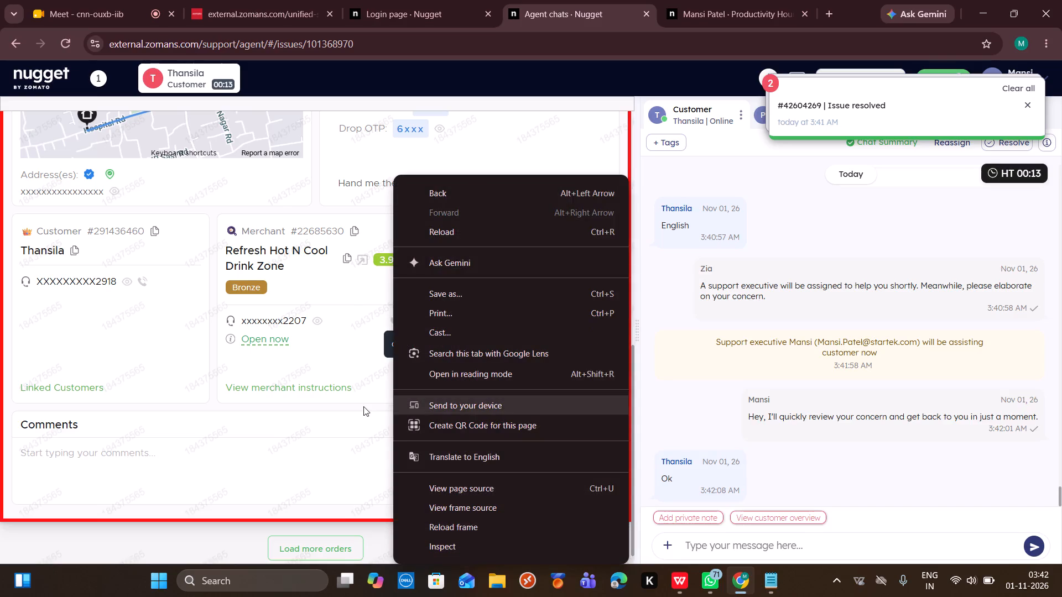
{"action": "left_click", "coordinate": [363, 406]}
{"action": "left_click", "coordinate": [394, 320]}
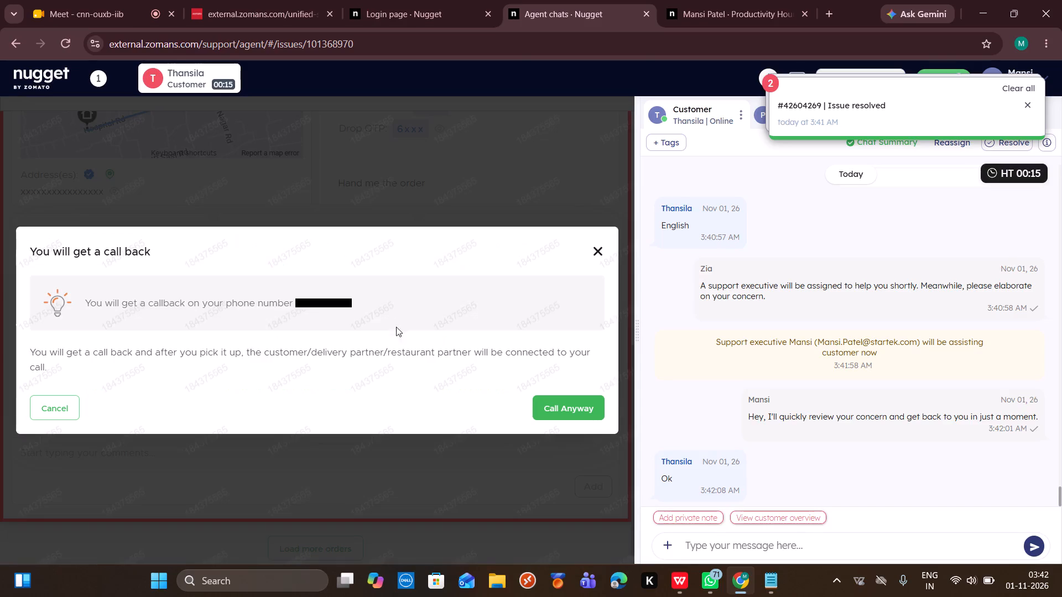
{"action": "left_click", "coordinate": [554, 405]}
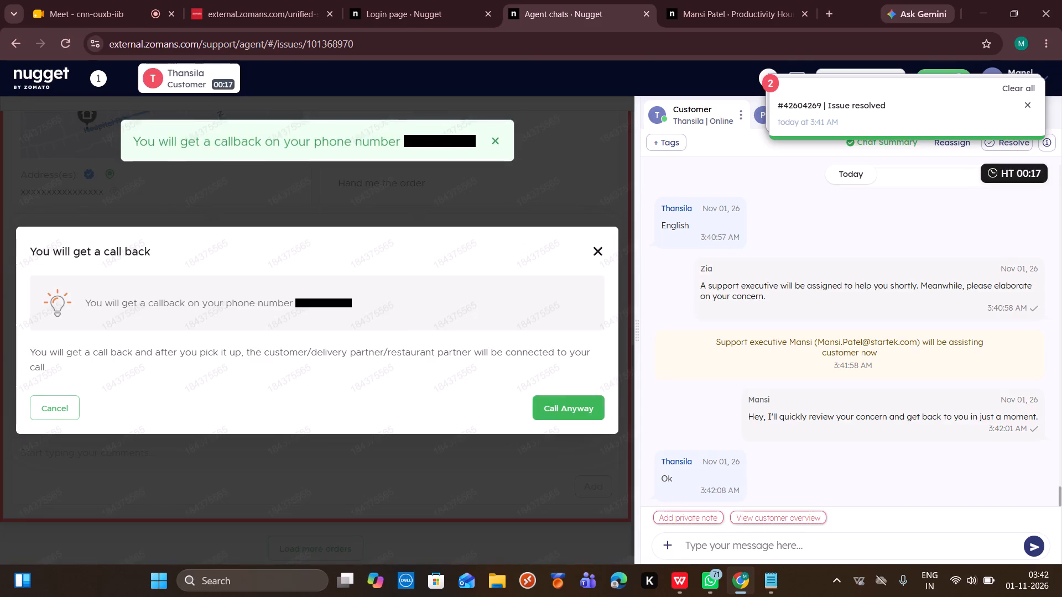
Send the customer the canned response "/CFD/Delay/Ack".
{"action": "left_click", "coordinate": [733, 555]}
{"action": "type", "text": "/delay"}
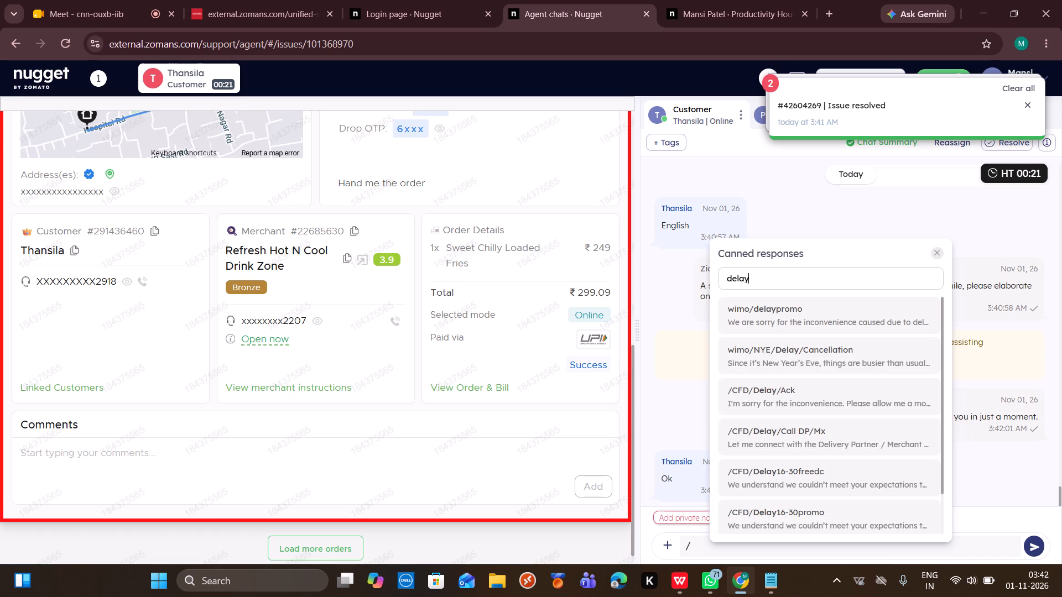
{"action": "left_click", "coordinate": [754, 389]}
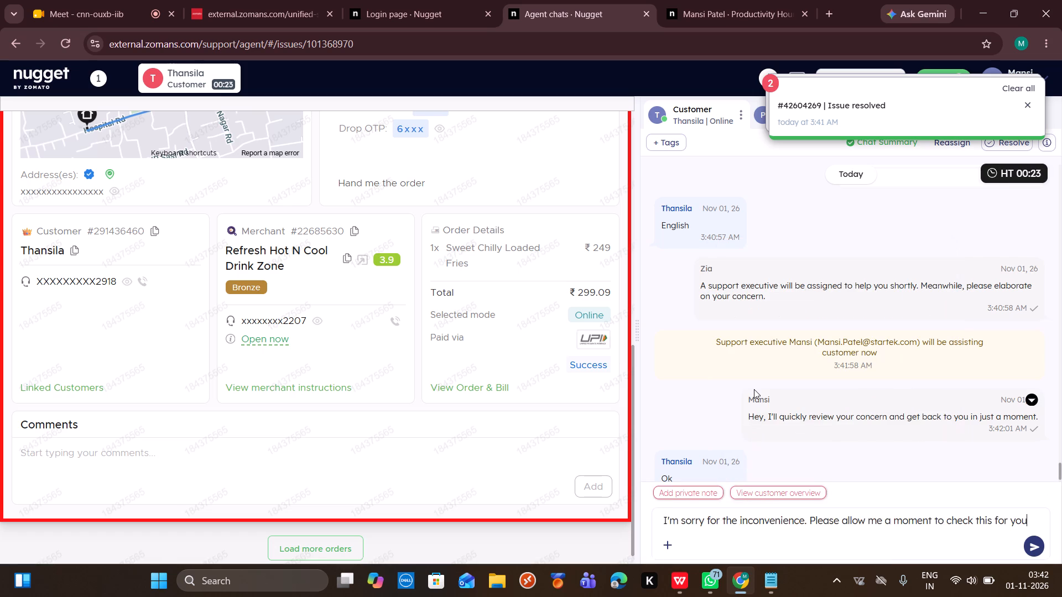
{"action": "key", "text": "Return"}
Refresh the order details and review the customer's earlier chat messages about the delay.
{"action": "scroll", "coordinate": [548, 351], "scroll_direction": "up", "scroll_amount": 9}
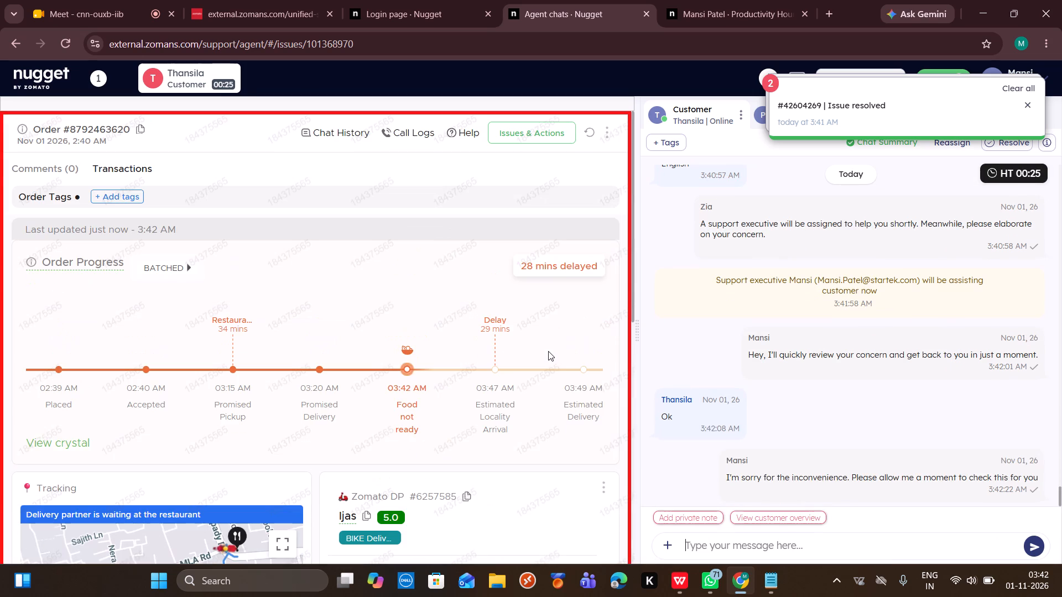
{"action": "scroll", "coordinate": [548, 351], "scroll_direction": "up", "scroll_amount": 4}
{"action": "left_click", "coordinate": [586, 132]}
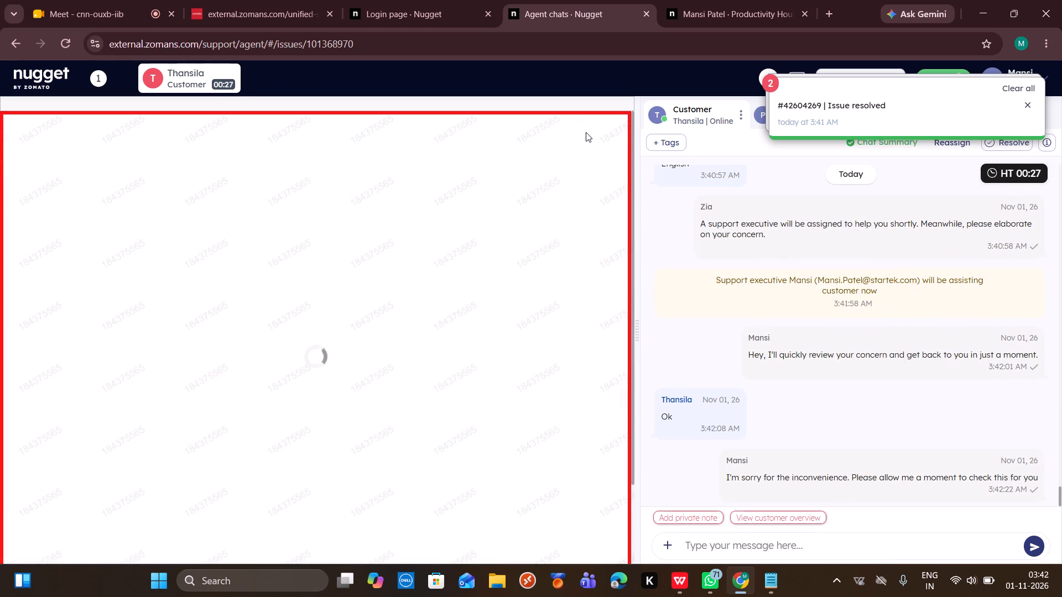
{"action": "scroll", "coordinate": [696, 237], "scroll_direction": "up", "scroll_amount": 4}
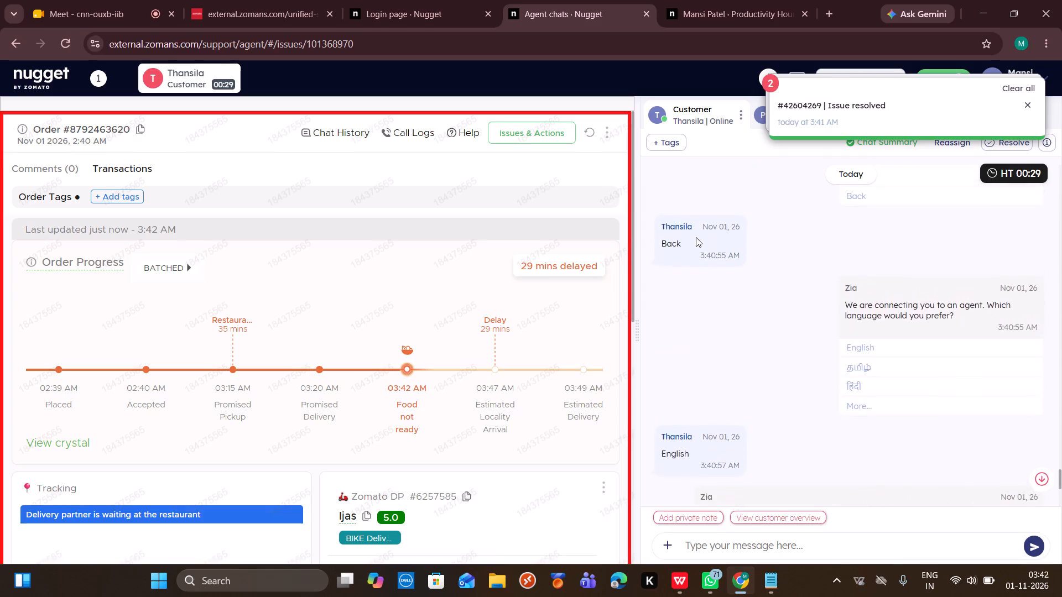
{"action": "scroll", "coordinate": [696, 237], "scroll_direction": "up", "scroll_amount": 13}
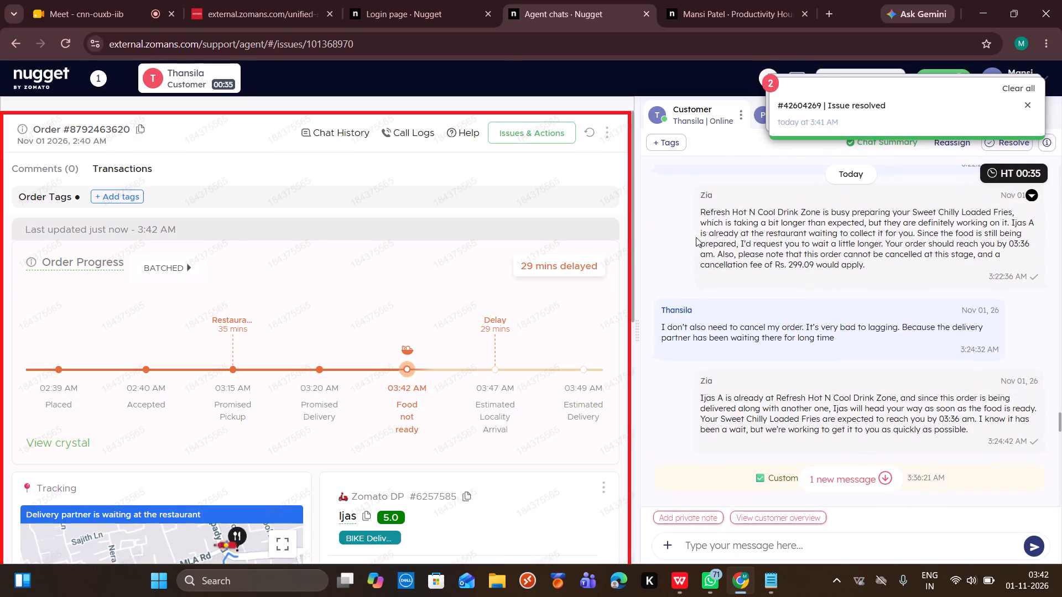
{"action": "scroll", "coordinate": [696, 237], "scroll_direction": "down", "scroll_amount": 18}
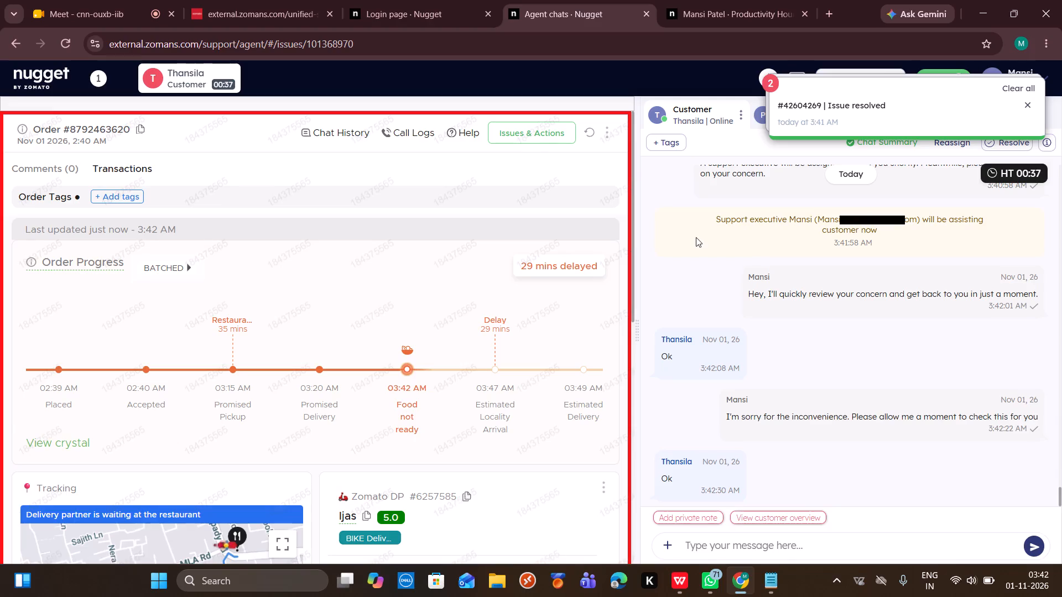
{"action": "left_click", "coordinate": [168, 269]}
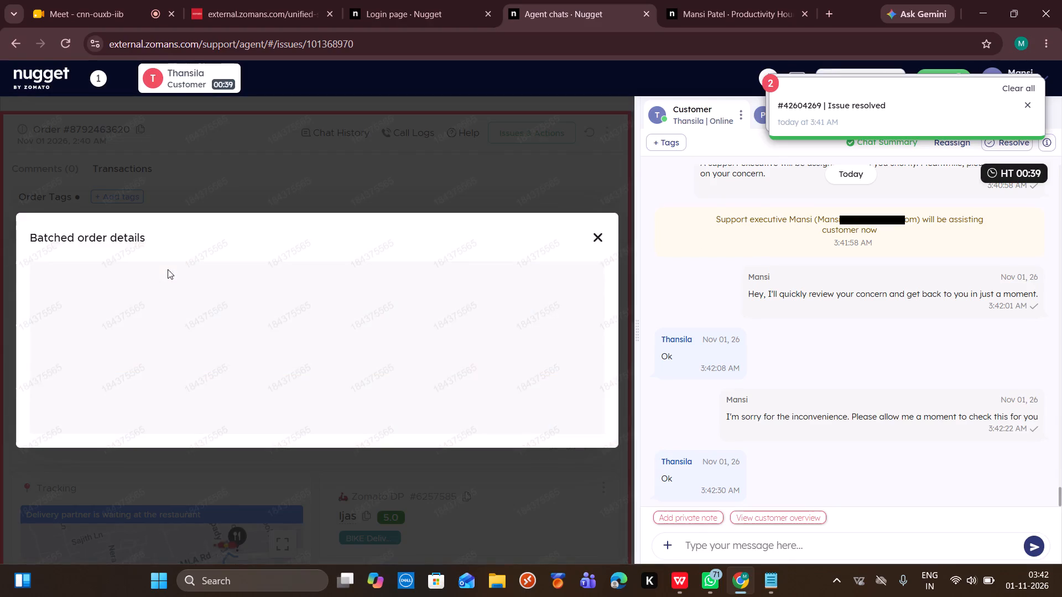
{"action": "left_click", "coordinate": [400, 177]}
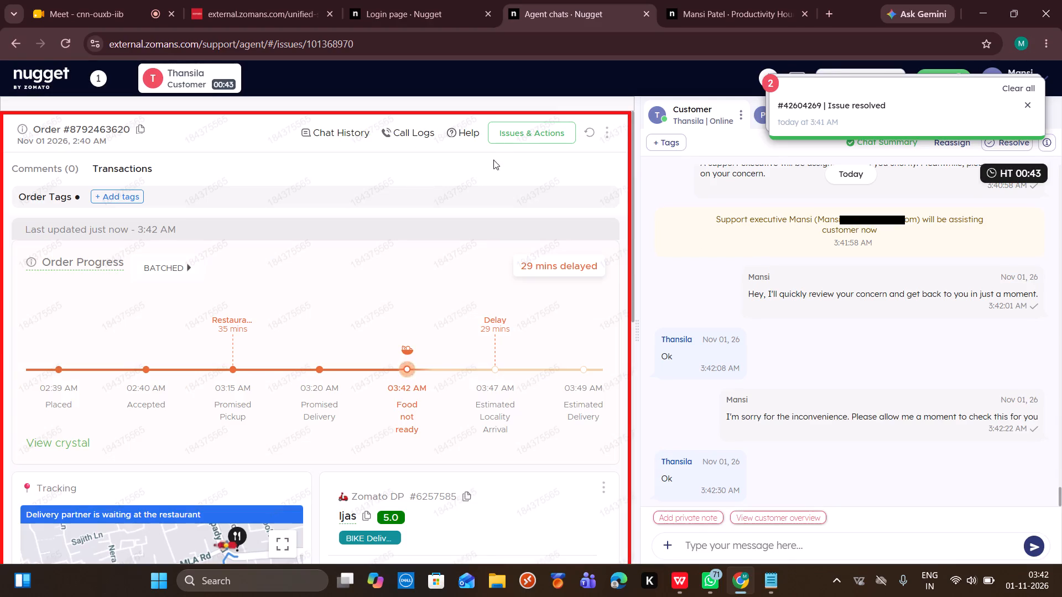
{"action": "left_click", "coordinate": [591, 132]}
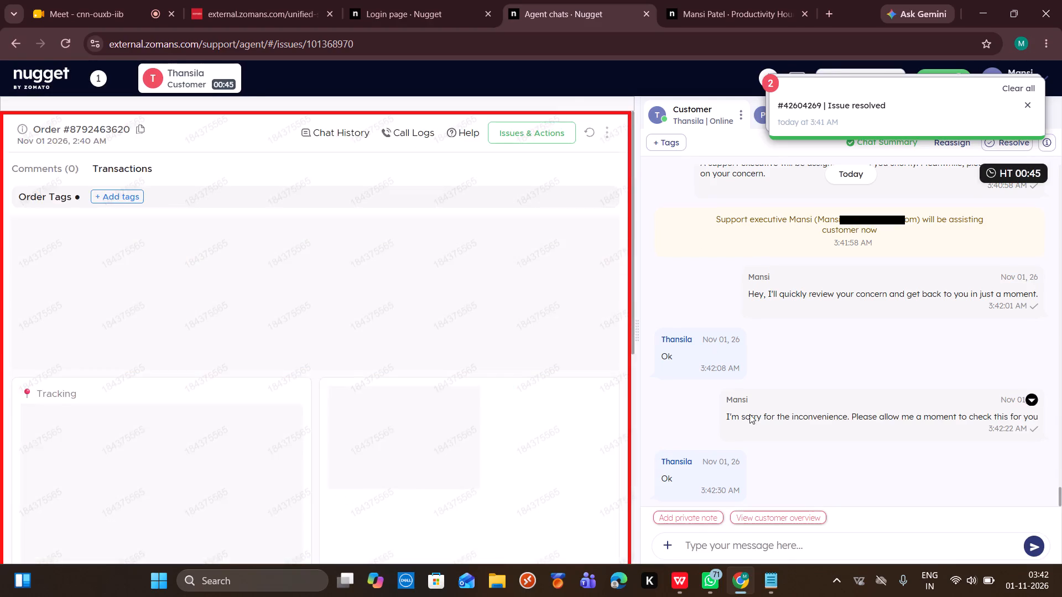
Copy the CALLING statement beginning "I will check this with the restaurant and delivery partner" from the Notepad notes and send it in the customer chat.
{"action": "left_click", "coordinate": [769, 578]}
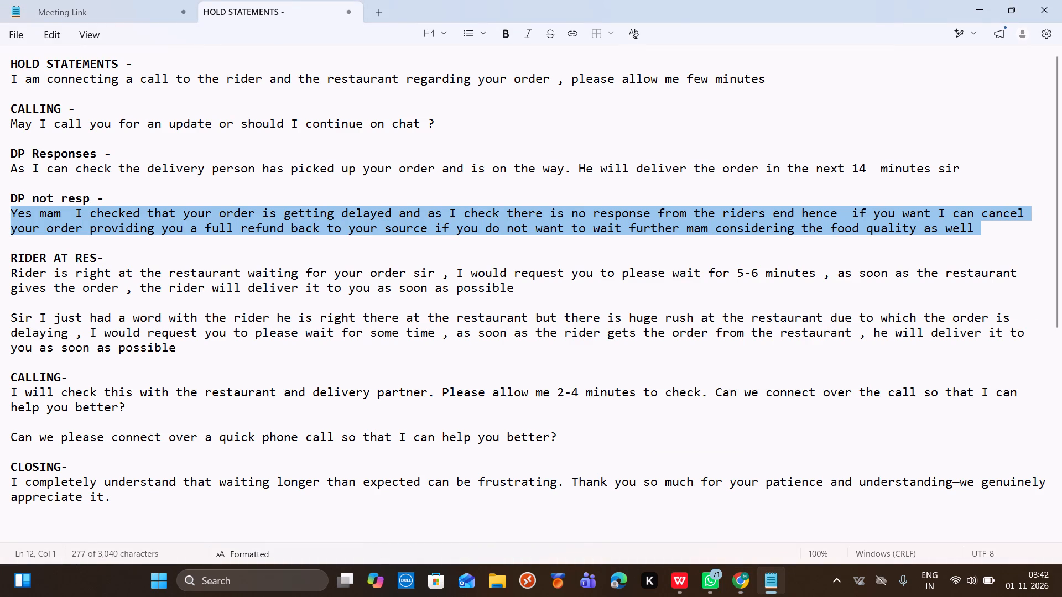
{"action": "left_click_drag", "start_coordinate": [10, 395], "coordinate": [13, 405]}
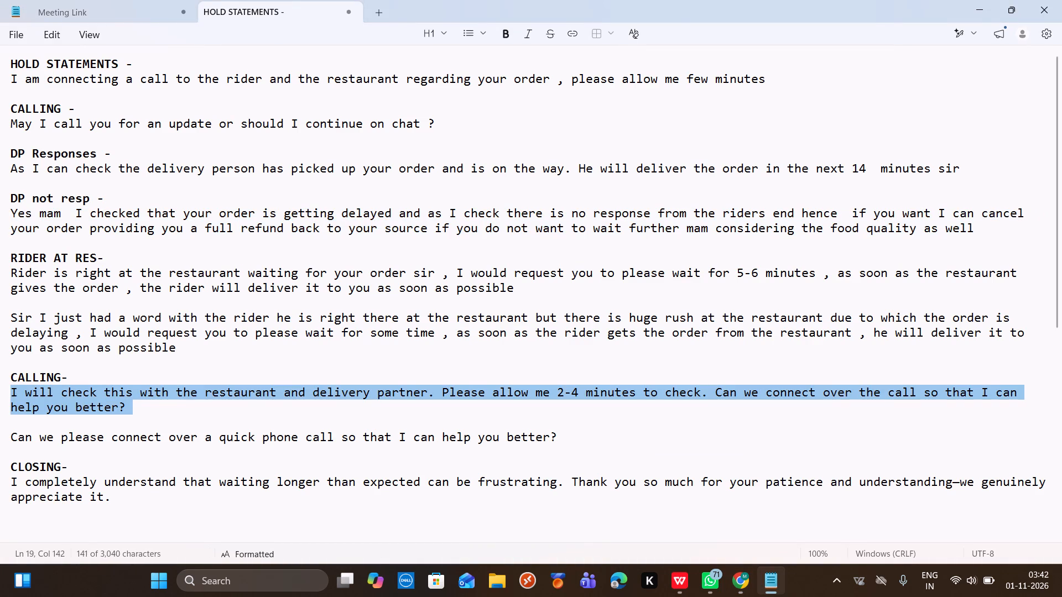
{"action": "left_click_drag", "start_coordinate": [13, 405], "coordinate": [13, 409]}
{"action": "key", "text": "ctrl+c"}
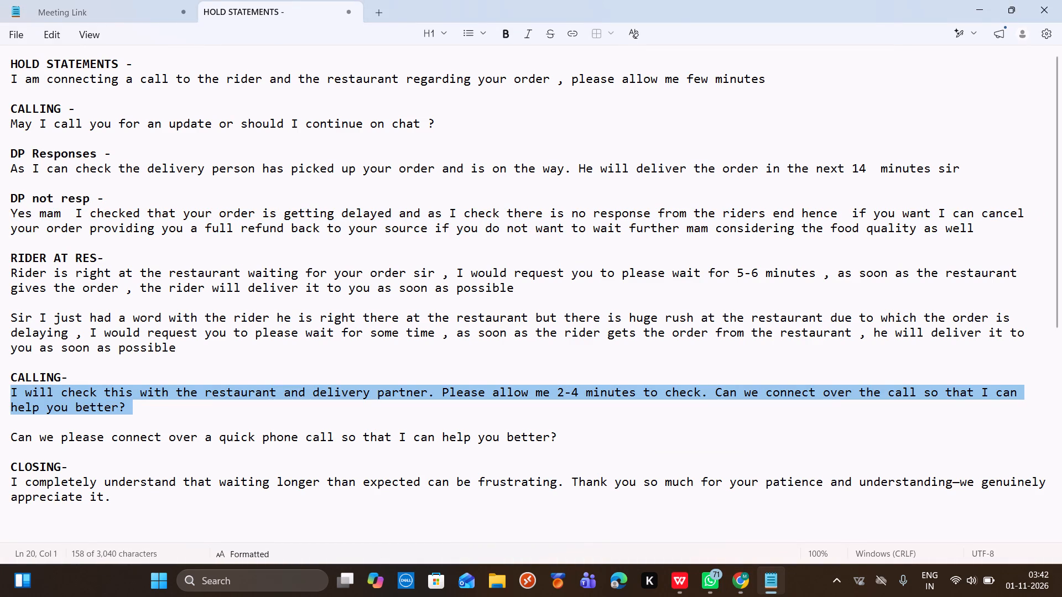
{"action": "left_click", "coordinate": [742, 583]}
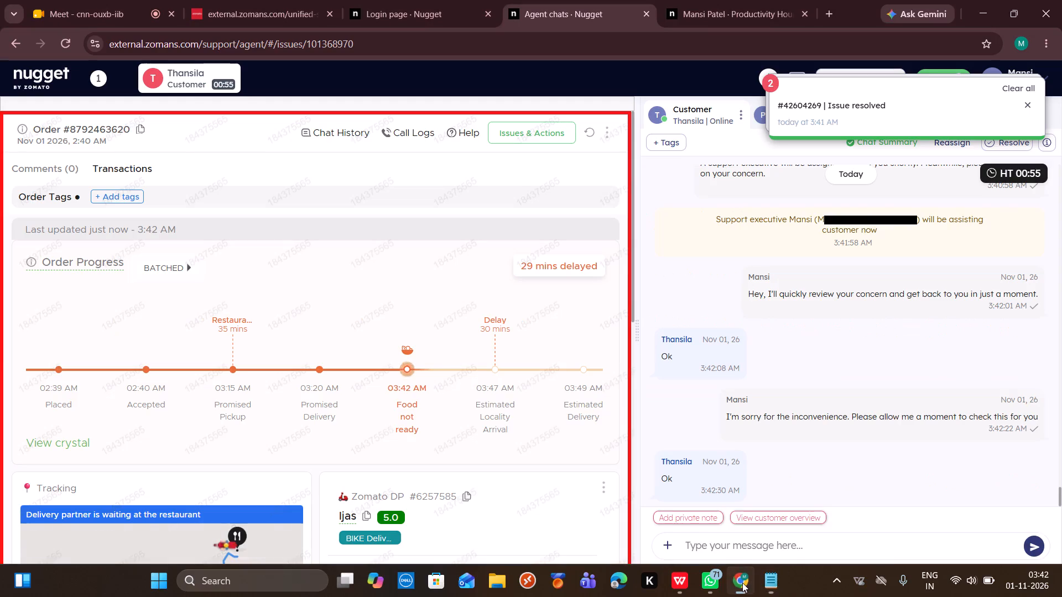
{"action": "left_click", "coordinate": [735, 544]}
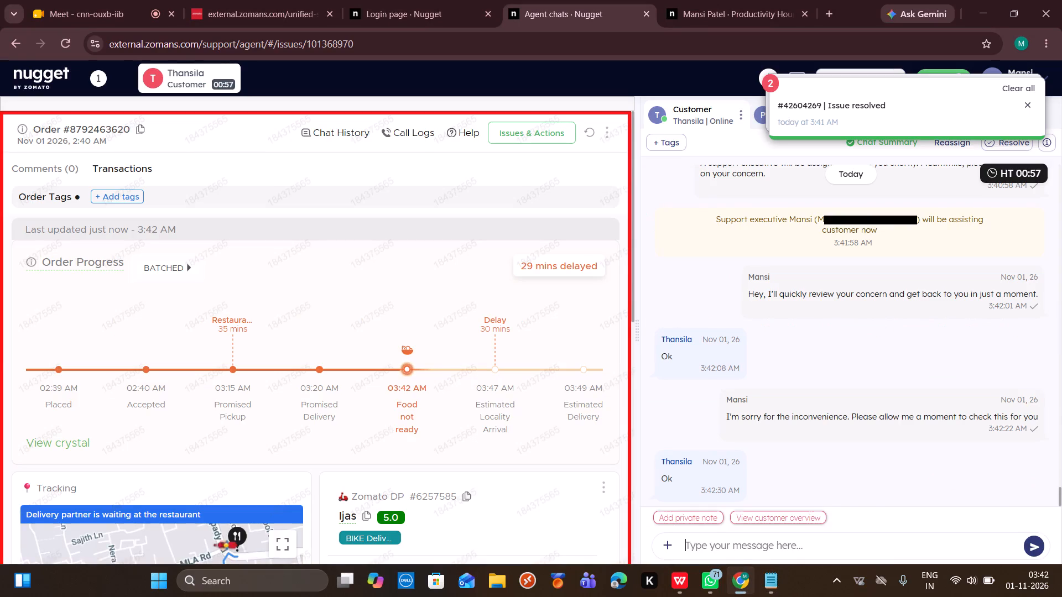
{"action": "key", "text": "ctrl+v"}
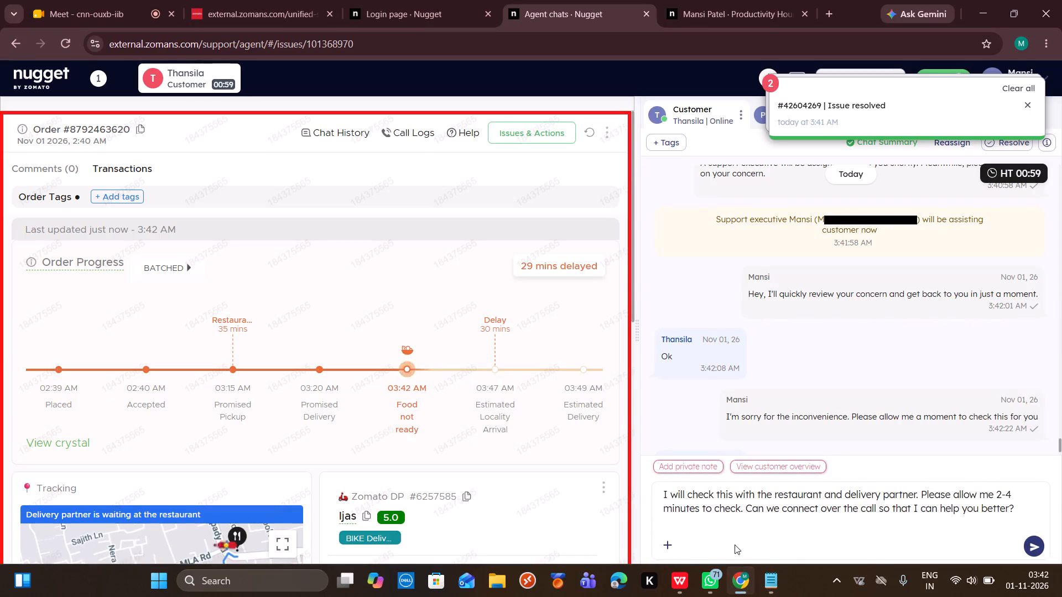
{"action": "key", "text": "Return"}
{"action": "scroll", "coordinate": [525, 490], "scroll_direction": "down", "scroll_amount": 1}
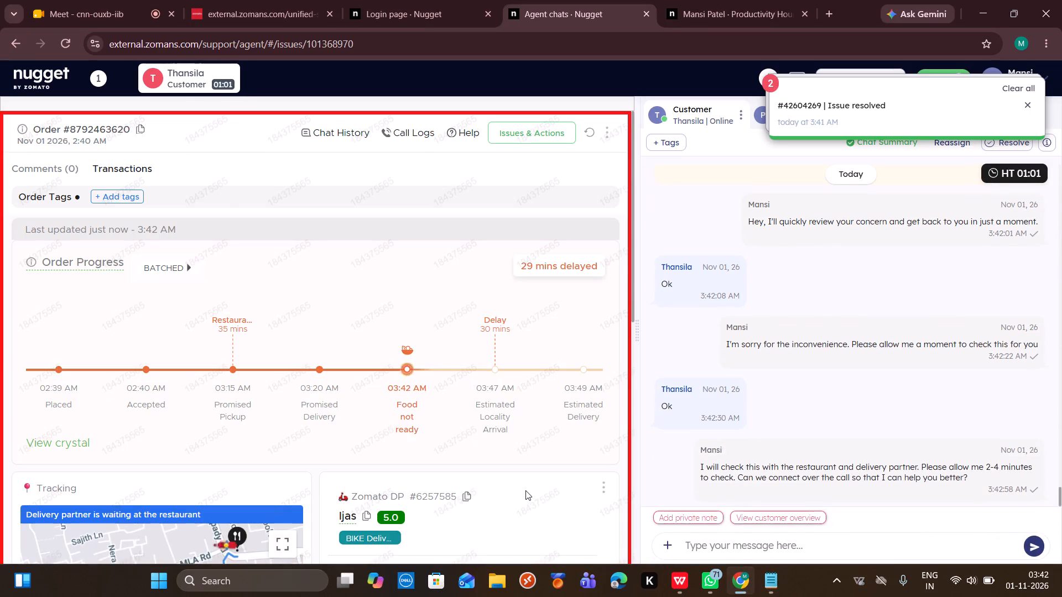
{"action": "scroll", "coordinate": [525, 490], "scroll_direction": "down", "scroll_amount": 4}
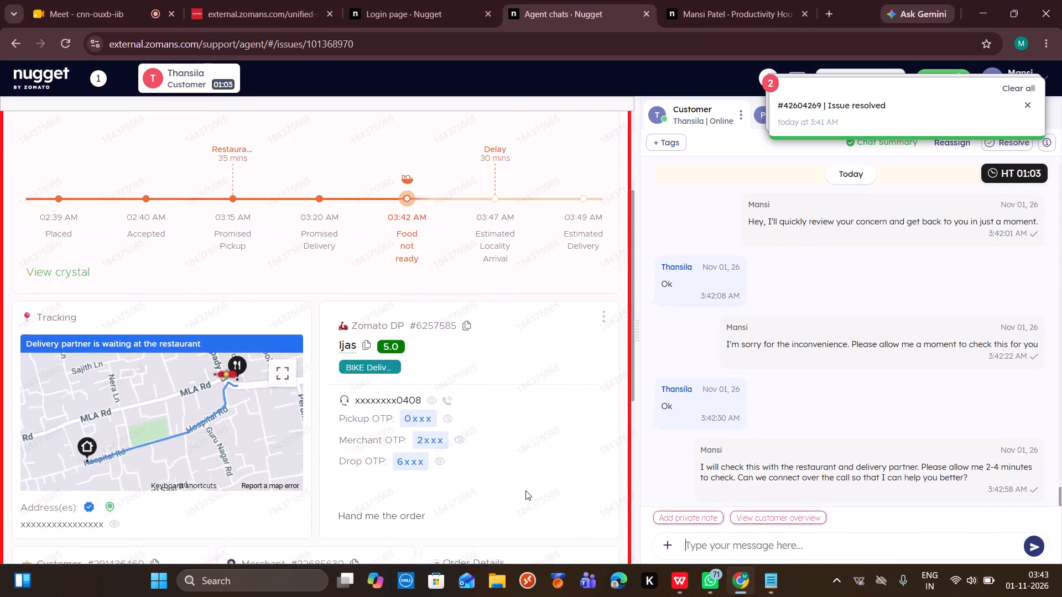
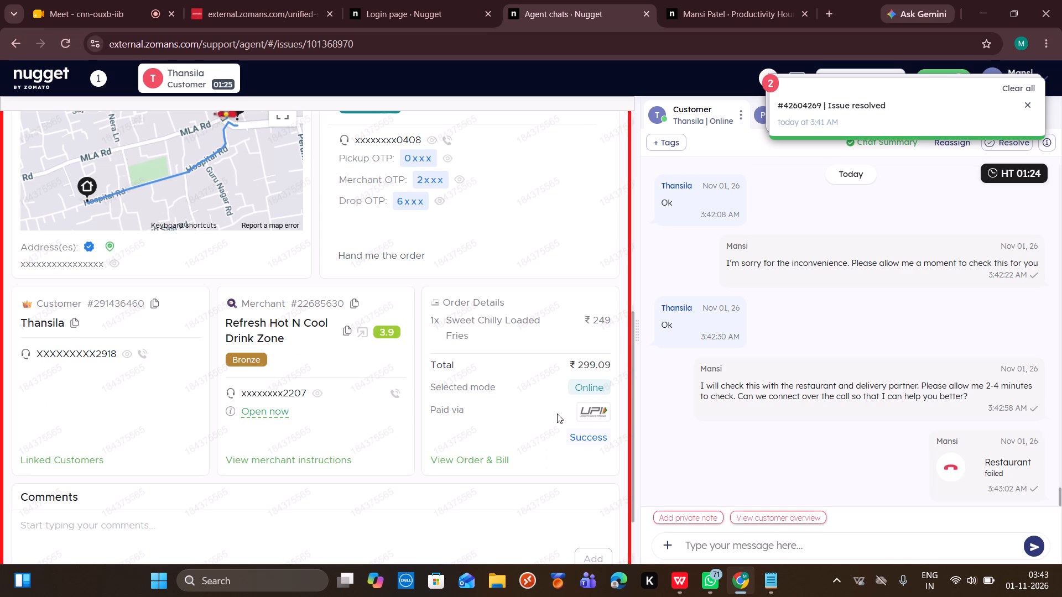
{"action": "scroll", "coordinate": [557, 413], "scroll_direction": "up", "scroll_amount": 5}
{"action": "scroll", "coordinate": [567, 178], "scroll_direction": "up", "scroll_amount": 2}
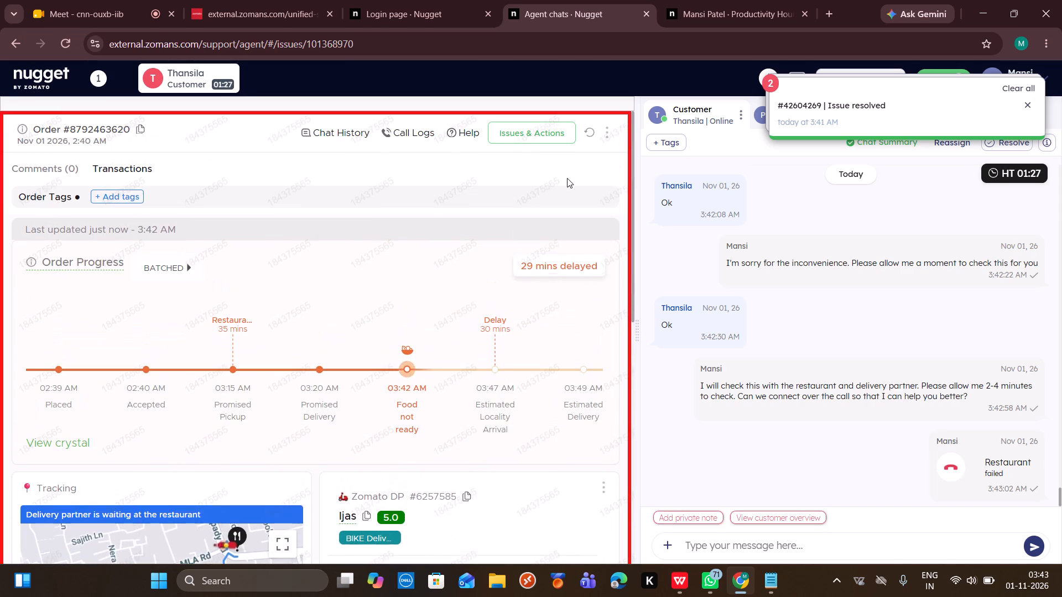
{"action": "scroll", "coordinate": [567, 178], "scroll_direction": "up", "scroll_amount": 1}
{"action": "left_click", "coordinate": [587, 133]}
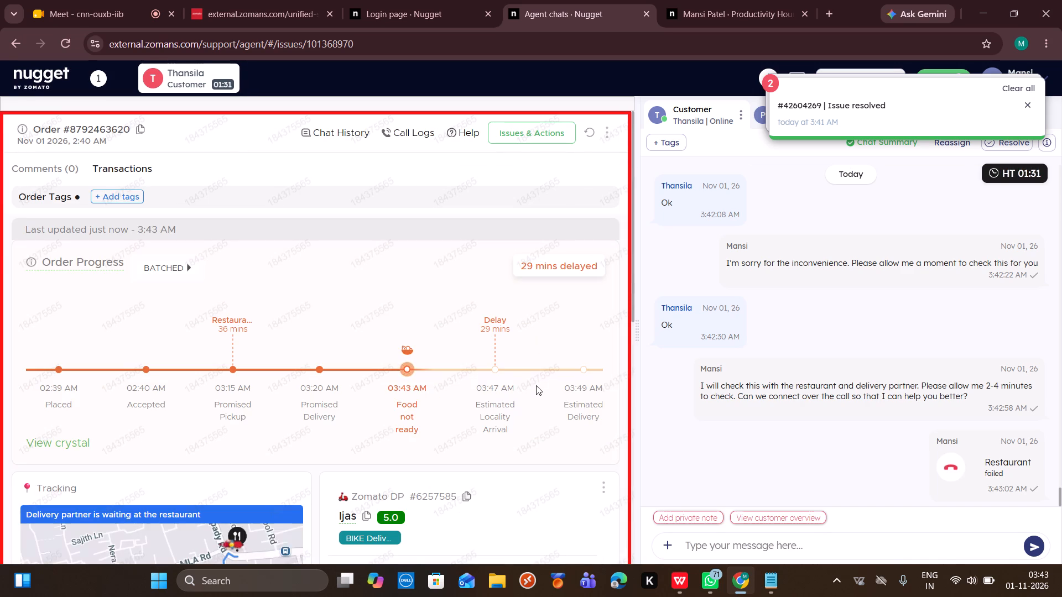
{"action": "scroll", "coordinate": [536, 385], "scroll_direction": "up", "scroll_amount": 7}
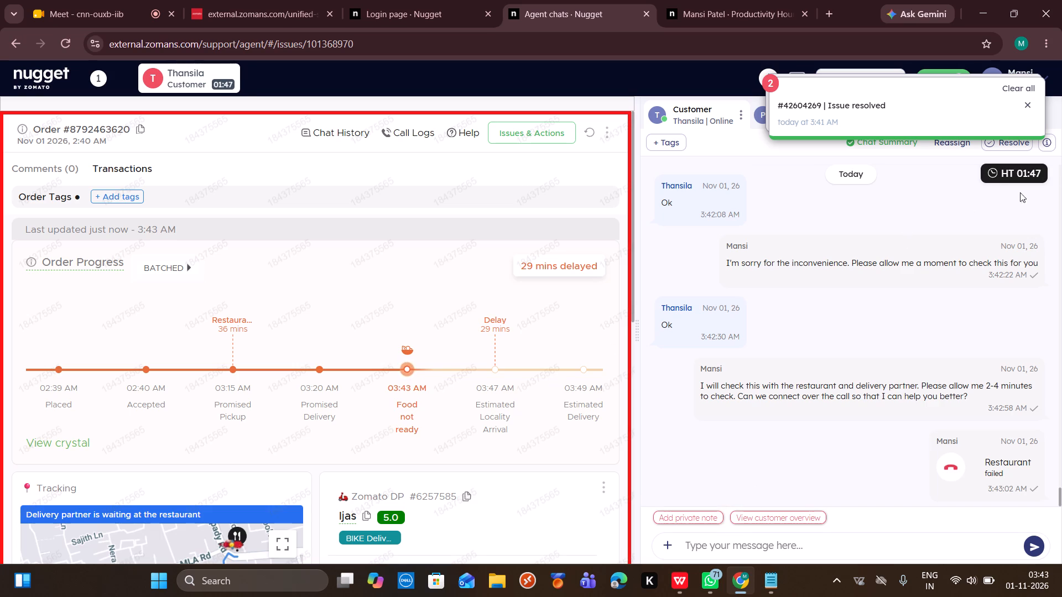
Clear all the pop-up issue notifications.
{"action": "left_click", "coordinate": [1017, 91]}
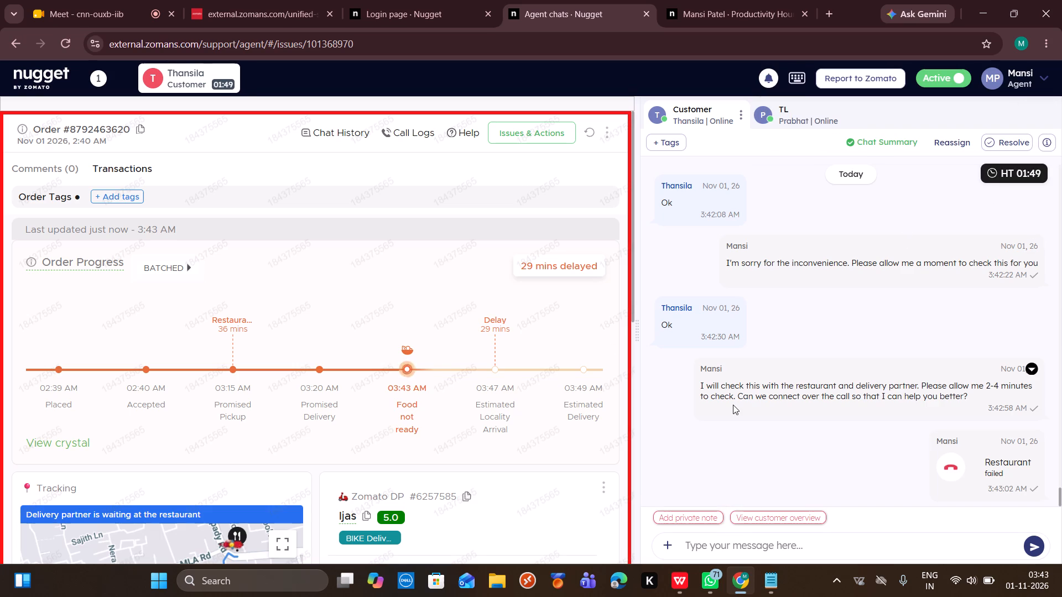
{"action": "scroll", "coordinate": [733, 405], "scroll_direction": "down", "scroll_amount": 2}
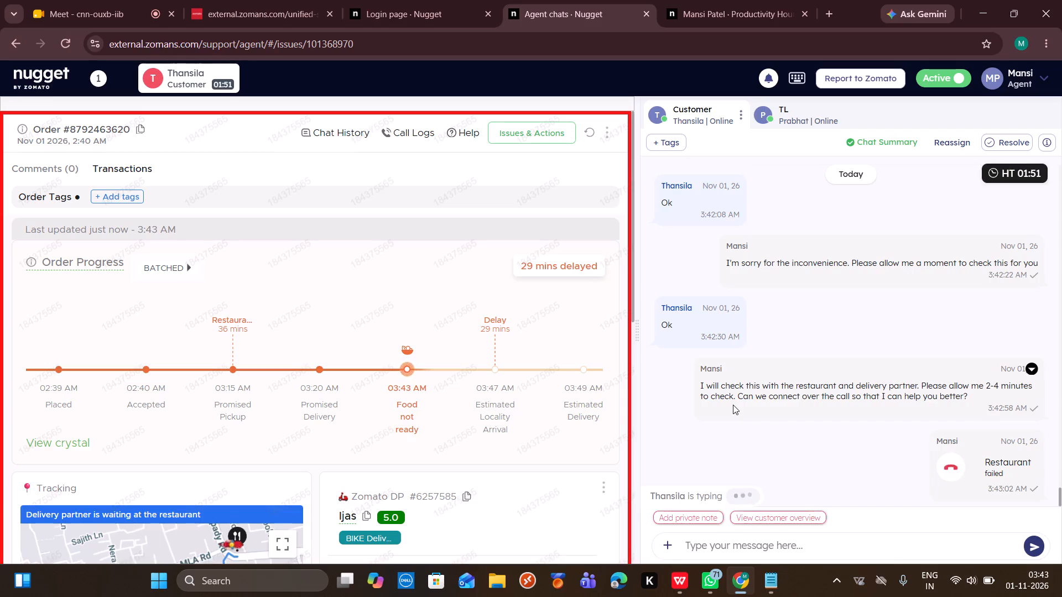
{"action": "scroll", "coordinate": [547, 474], "scroll_direction": "down", "scroll_amount": 1}
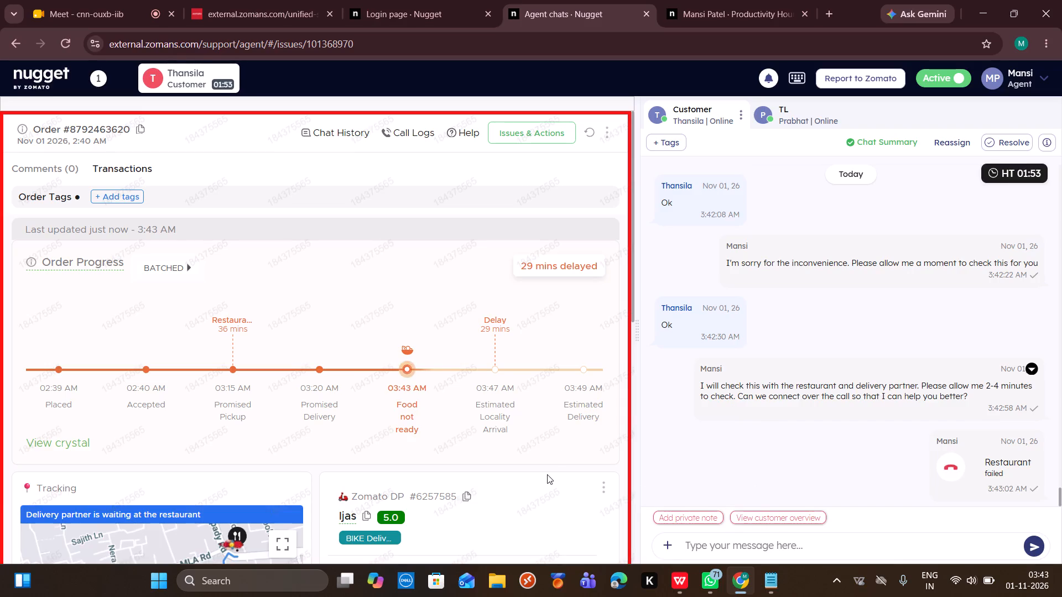
{"action": "scroll", "coordinate": [547, 474], "scroll_direction": "down", "scroll_amount": 1}
{"action": "left_click", "coordinate": [446, 363]}
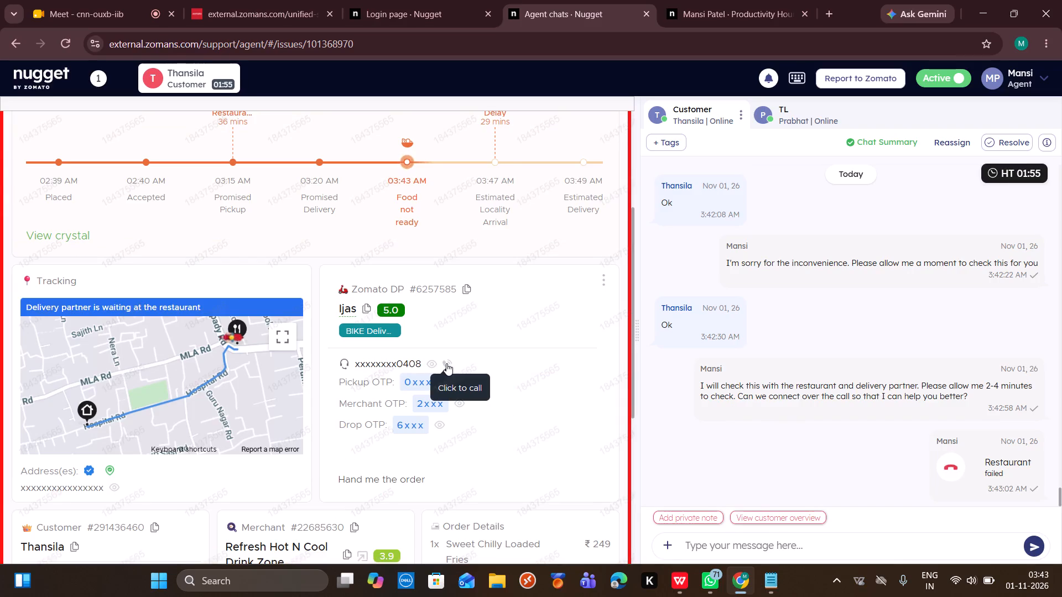
{"action": "left_click", "coordinate": [566, 402]}
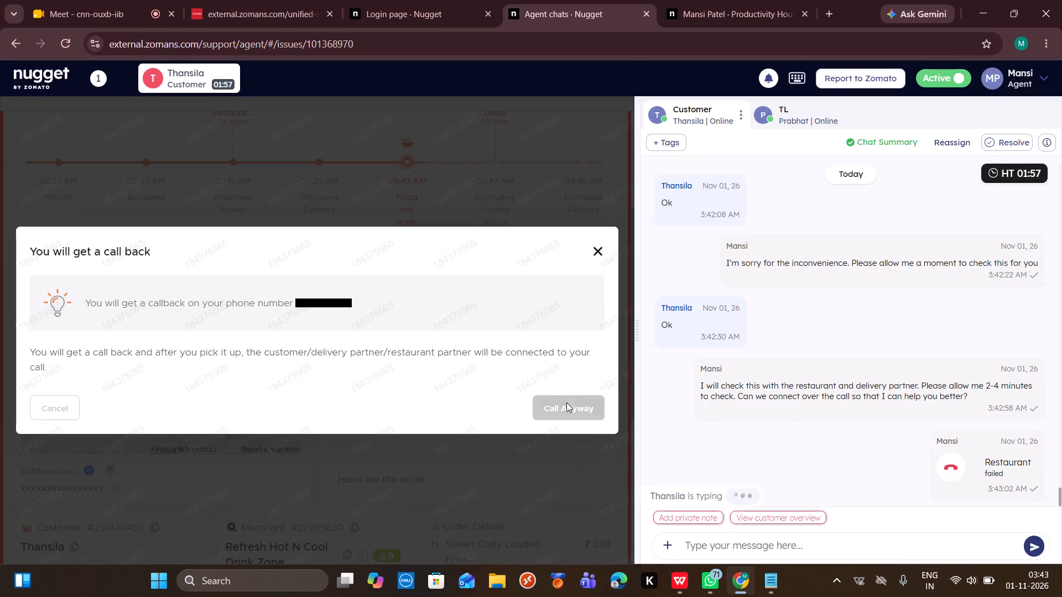
{"action": "scroll", "coordinate": [566, 402], "scroll_direction": "up", "scroll_amount": 9}
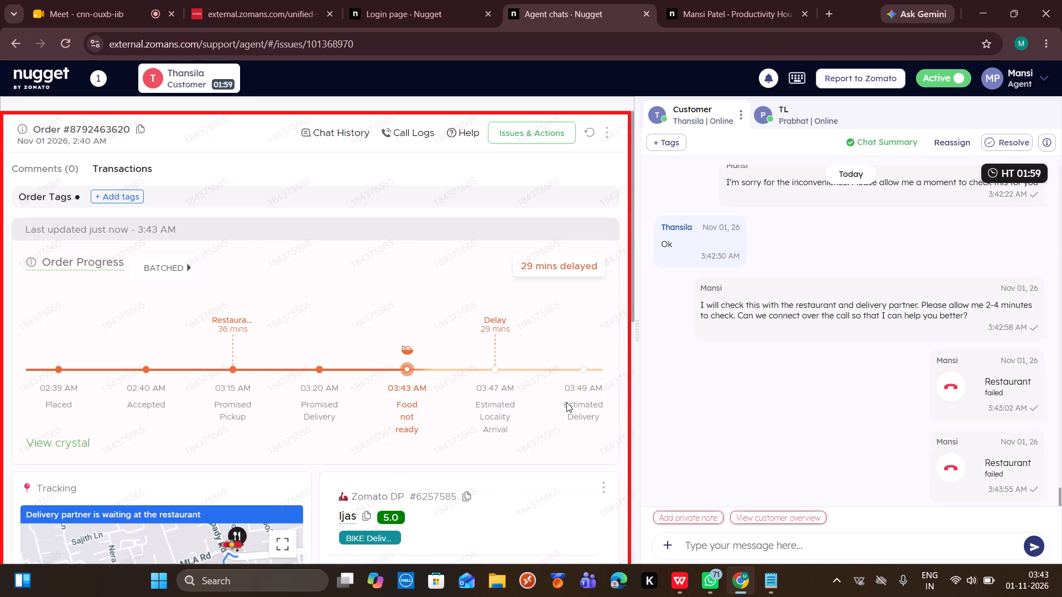
{"action": "left_click", "coordinate": [592, 130]}
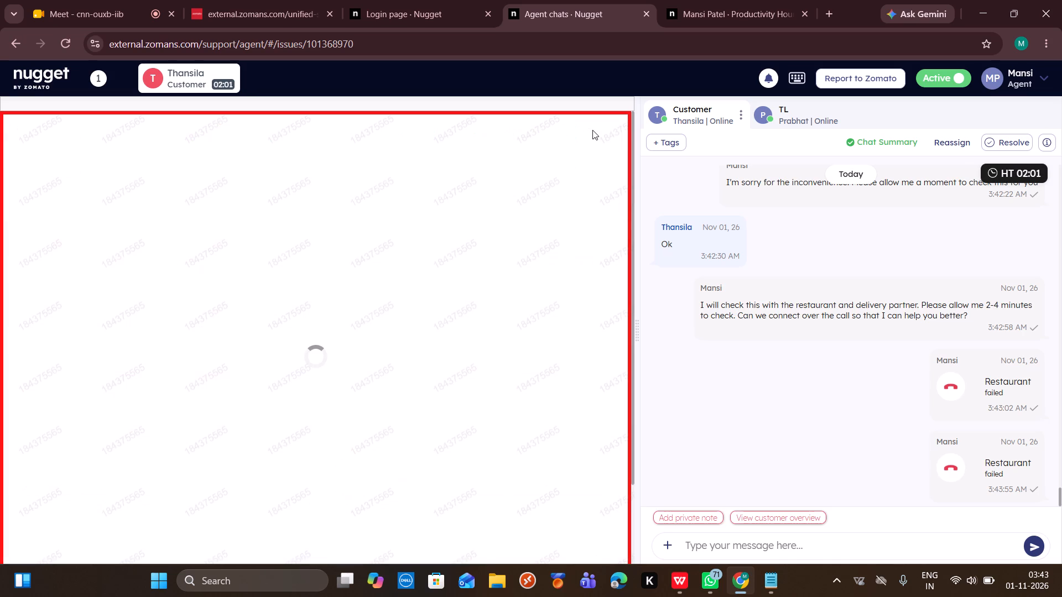
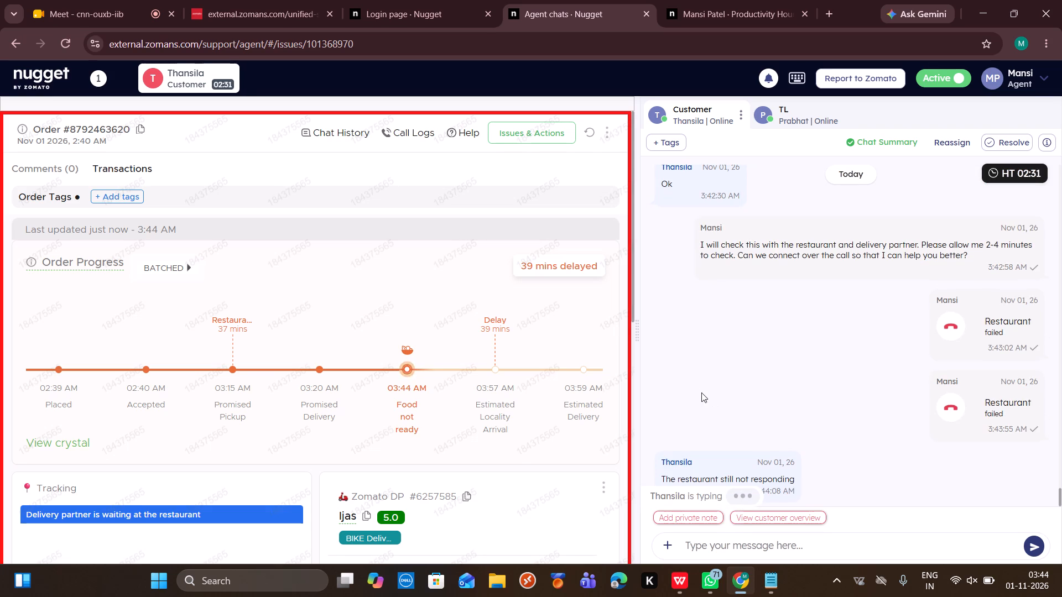
{"action": "scroll", "coordinate": [515, 455], "scroll_direction": "down", "scroll_amount": 3}
{"action": "scroll", "coordinate": [515, 455], "scroll_direction": "up", "scroll_amount": 6}
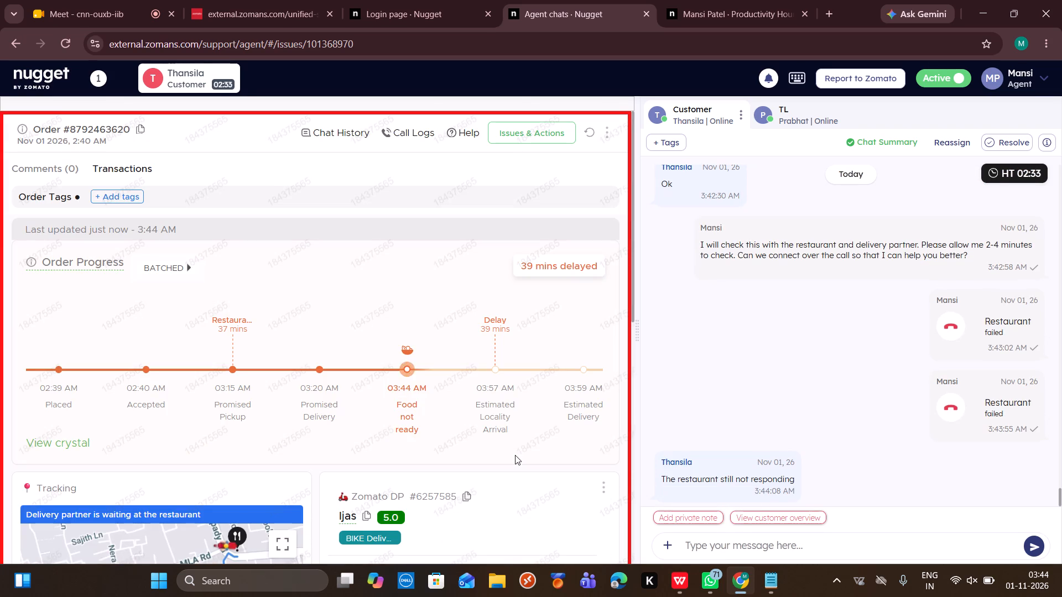
{"action": "left_click", "coordinate": [183, 262]}
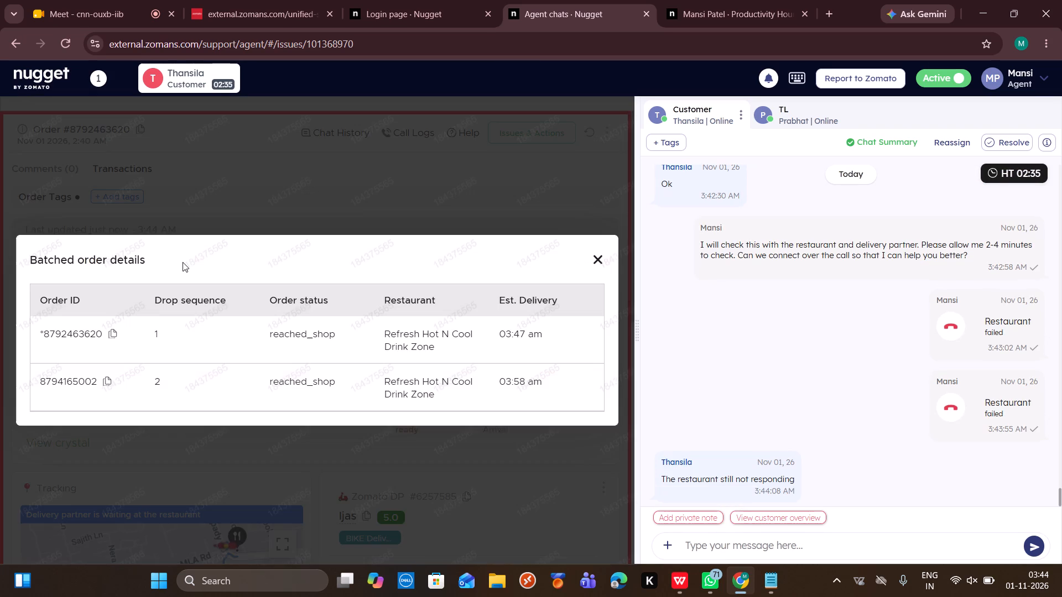
{"action": "left_click", "coordinate": [493, 164]}
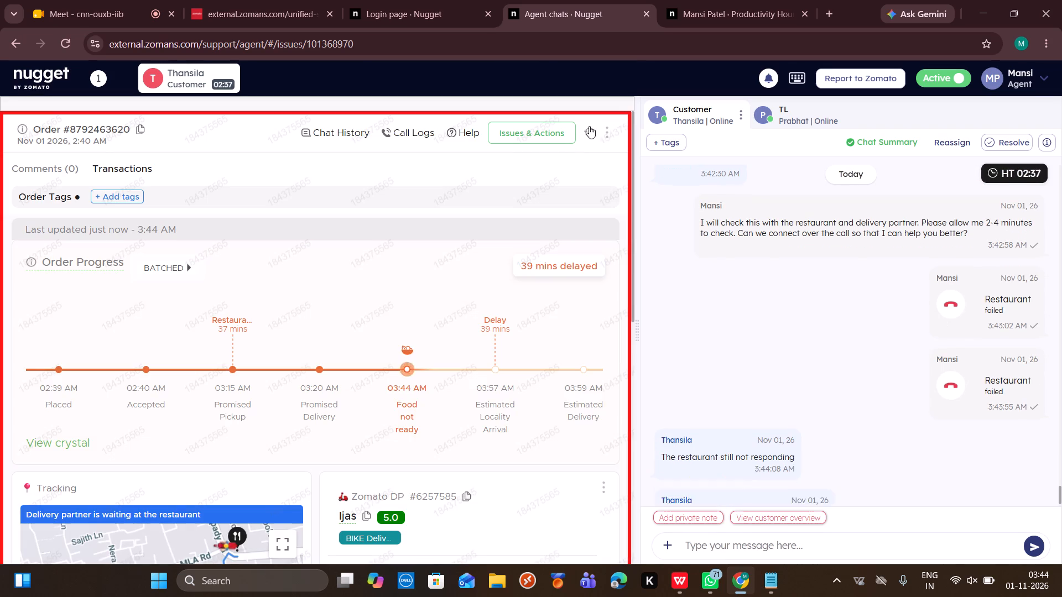
{"action": "left_click", "coordinate": [594, 133]}
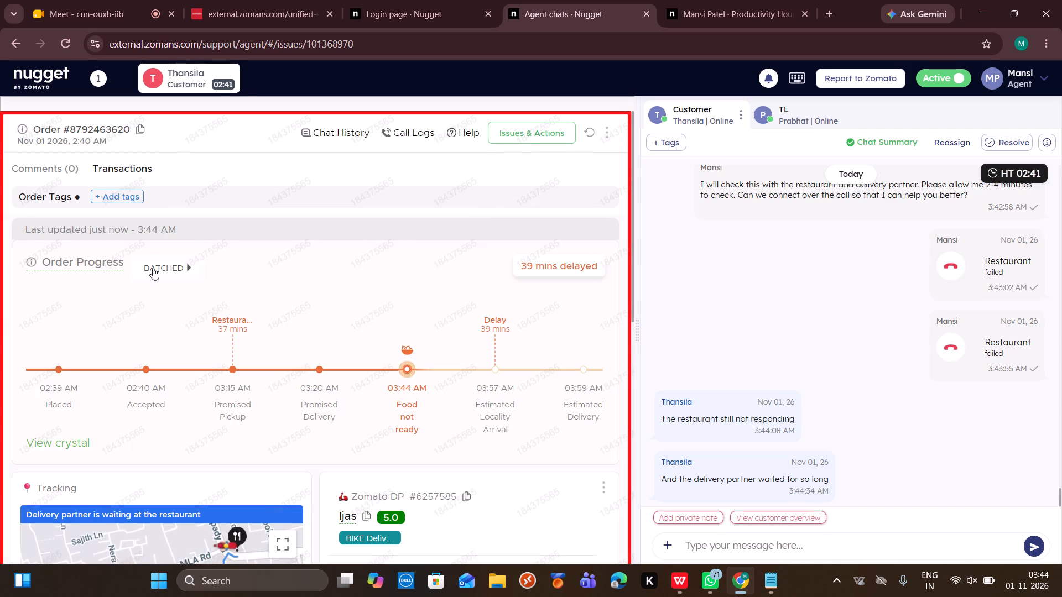
{"action": "left_click", "coordinate": [153, 268]}
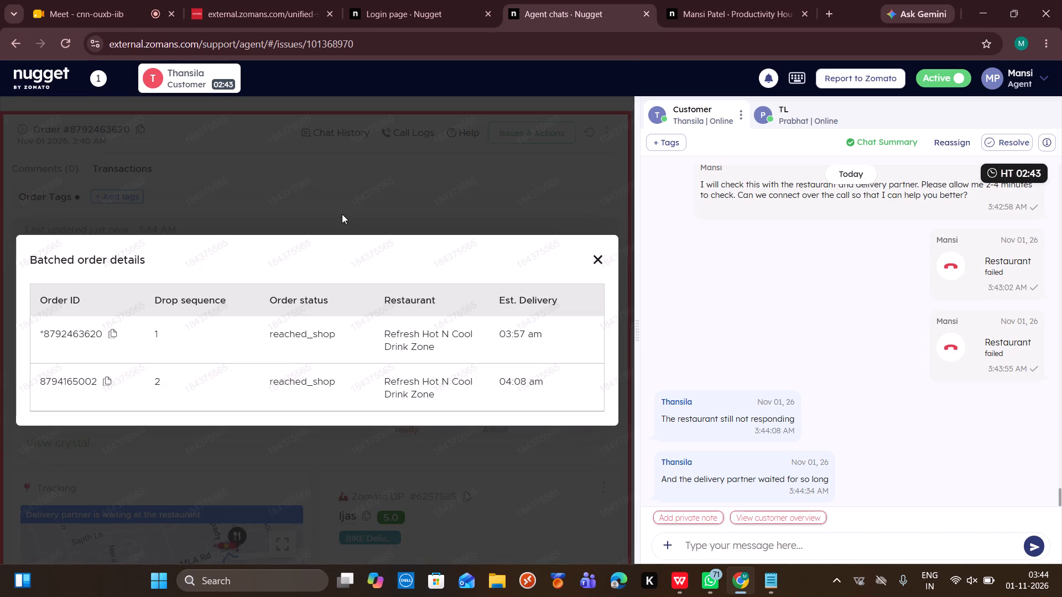
{"action": "left_click", "coordinate": [356, 195]}
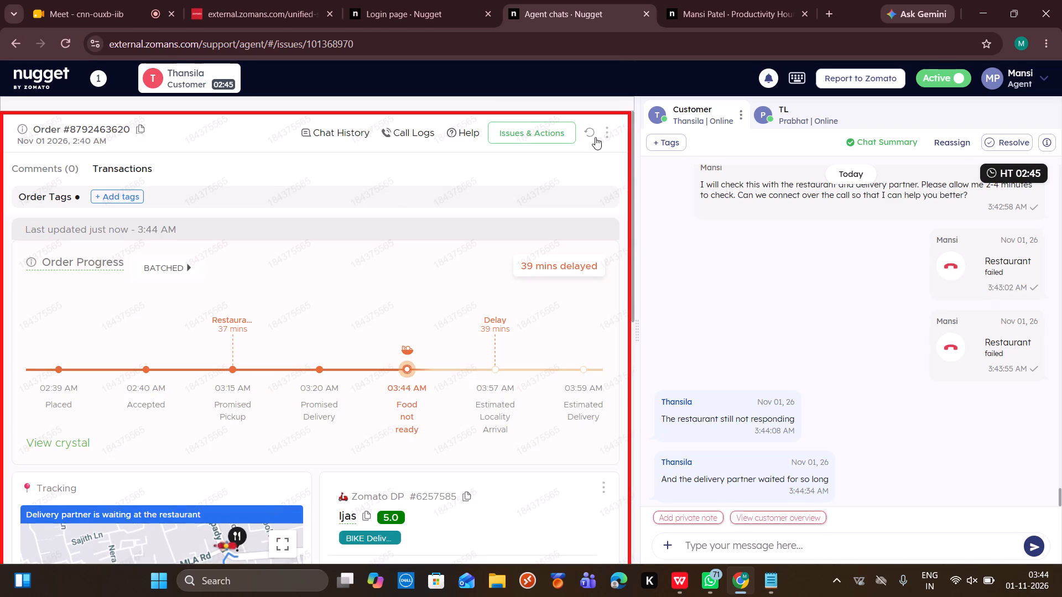
{"action": "left_click", "coordinate": [595, 132]}
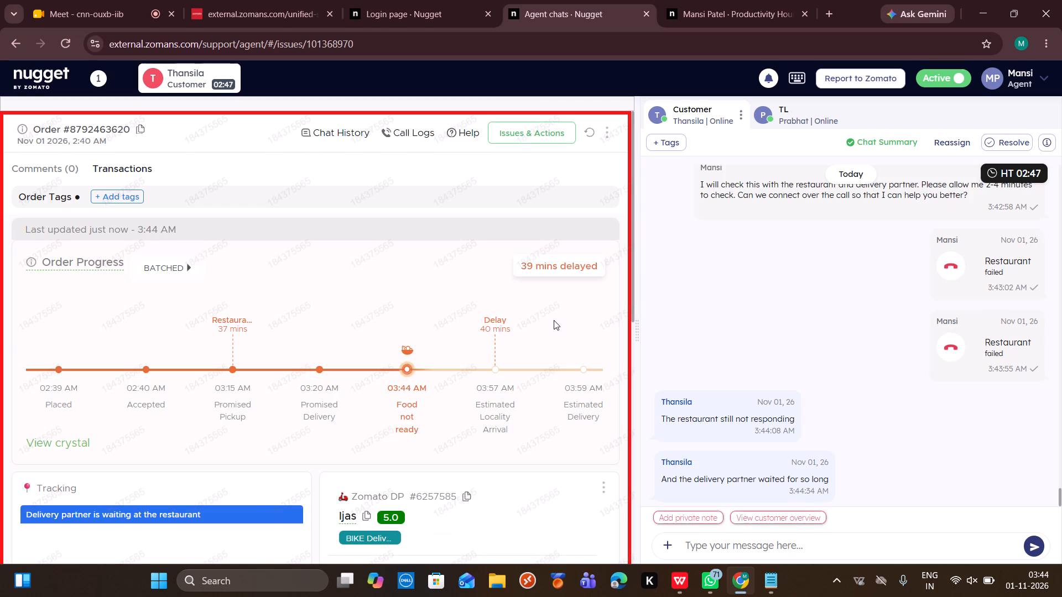
{"action": "scroll", "coordinate": [554, 320], "scroll_direction": "down", "scroll_amount": 4}
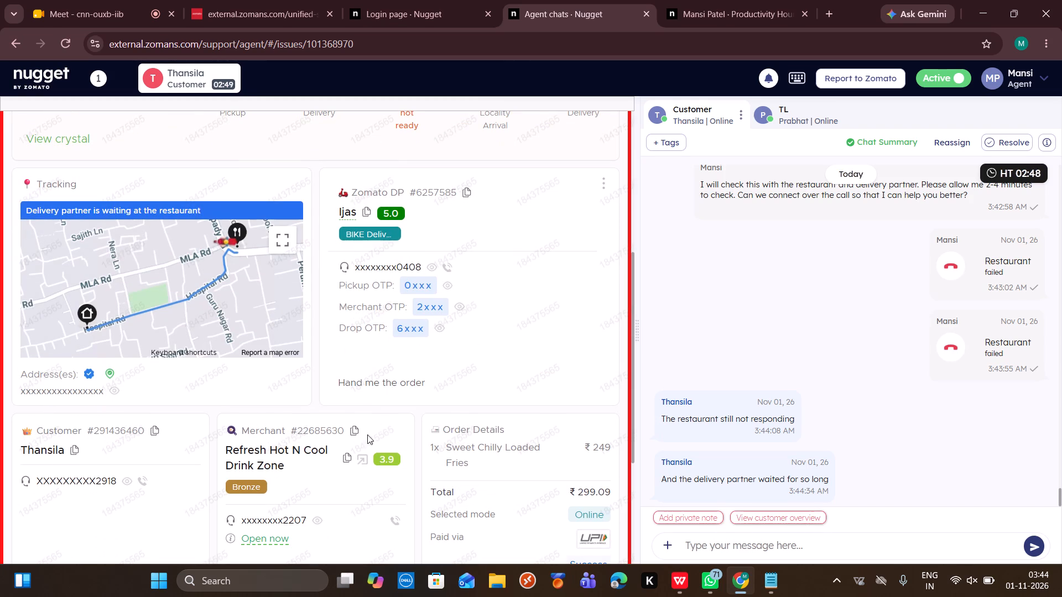
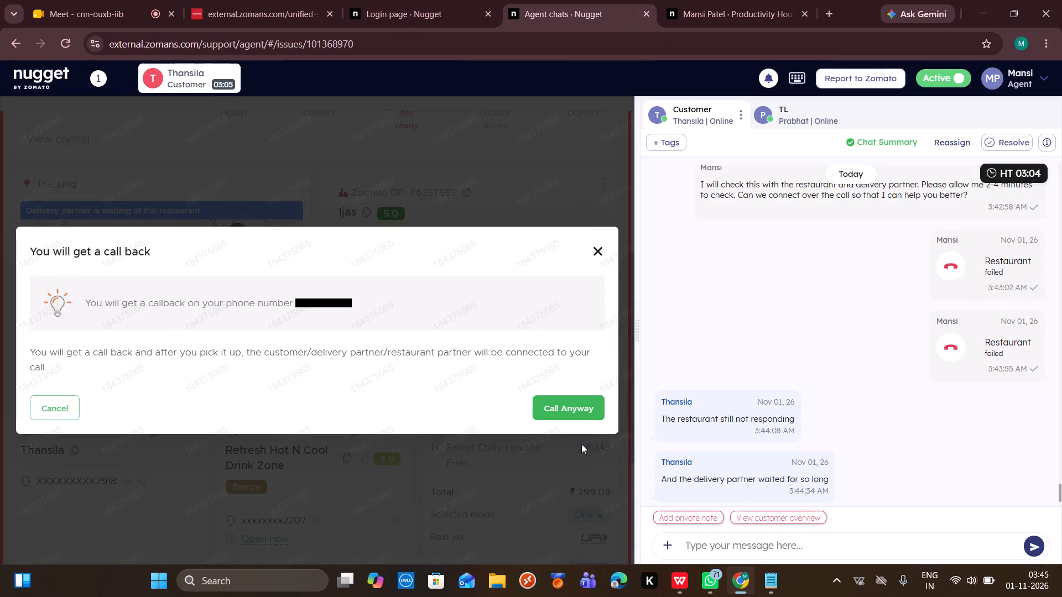
{"action": "left_click", "coordinate": [566, 399]}
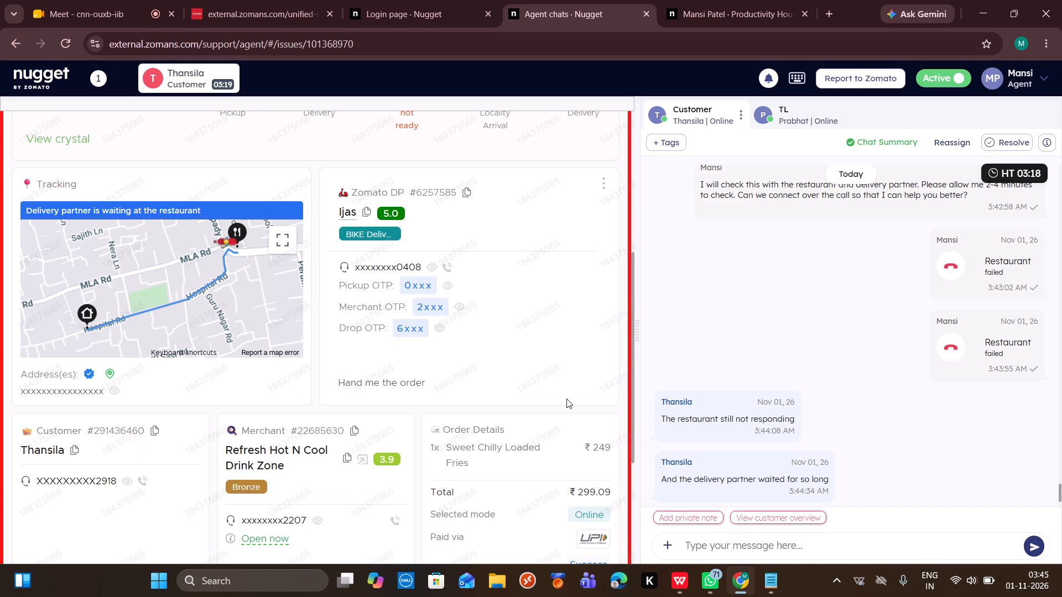
{"action": "scroll", "coordinate": [566, 399], "scroll_direction": "up", "scroll_amount": 9}
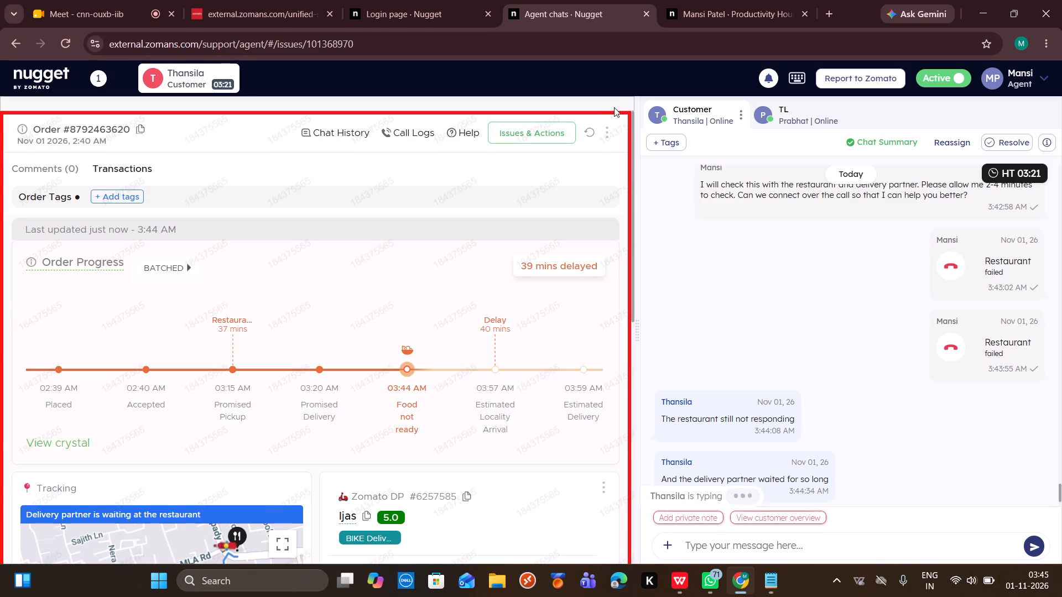
{"action": "left_click", "coordinate": [589, 134]}
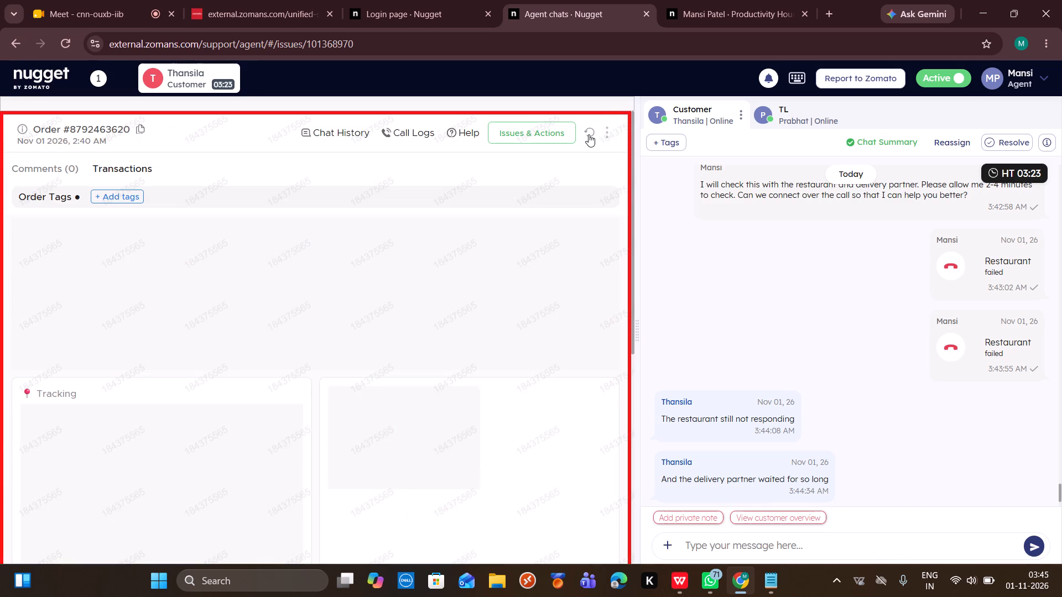
{"action": "scroll", "coordinate": [749, 352], "scroll_direction": "down", "scroll_amount": 6}
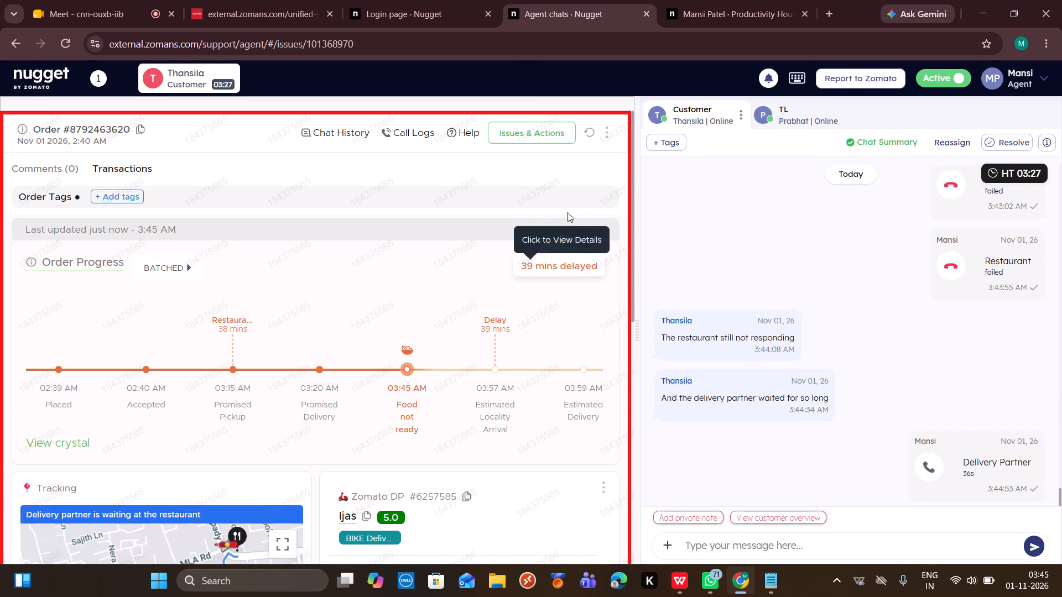
{"action": "left_click", "coordinate": [589, 132]}
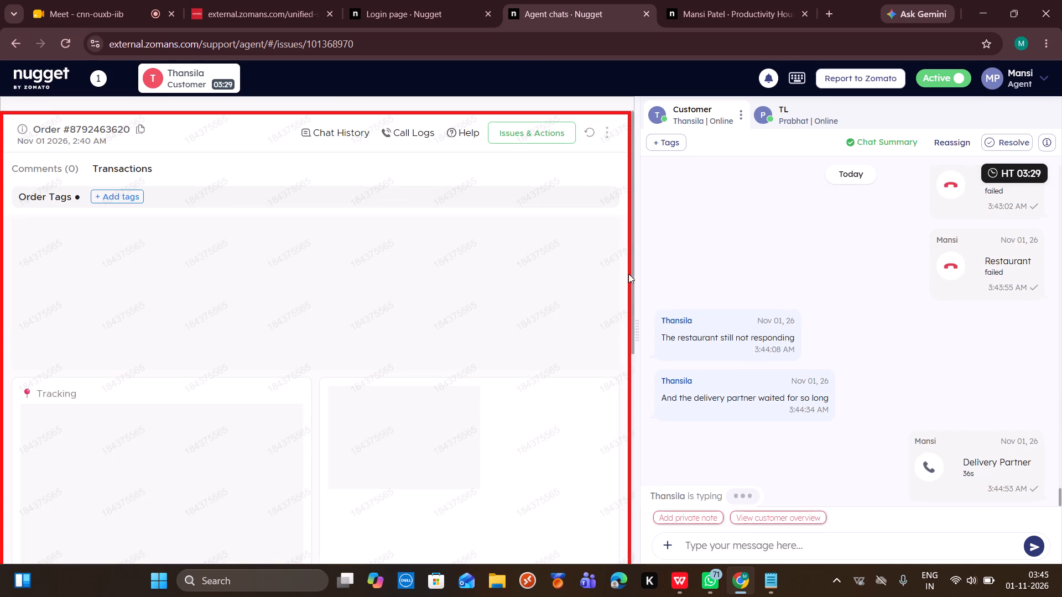
Copy the first RIDER AT RES statement from the Notepad templates and send it to the customer, requesting a 5-6 minute wait.
{"action": "left_click", "coordinate": [771, 582]}
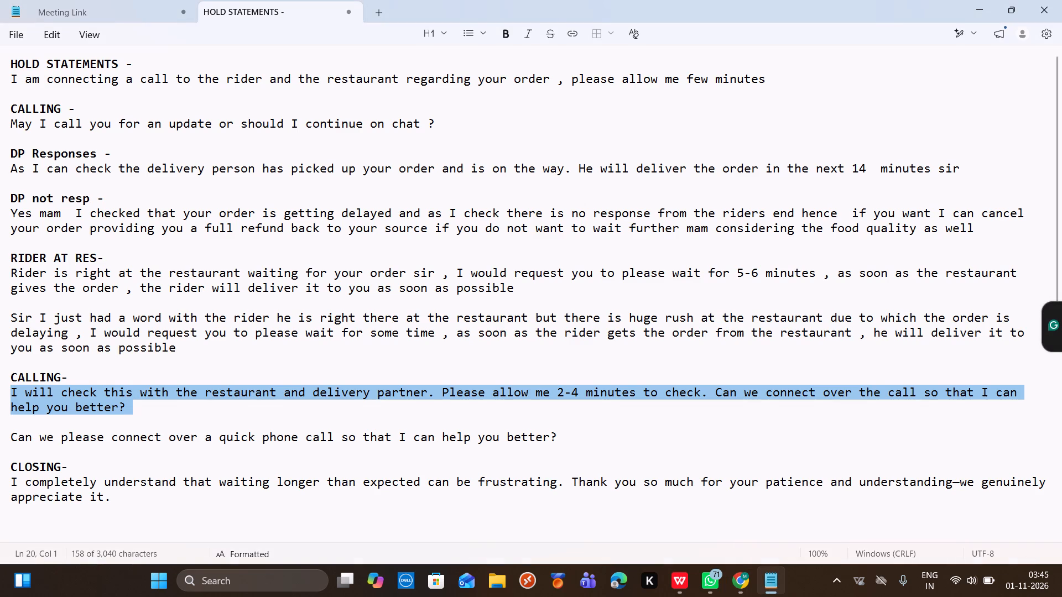
{"action": "left_click_drag", "start_coordinate": [7, 276], "coordinate": [7, 286]}
{"action": "key", "text": "ctrl+c"}
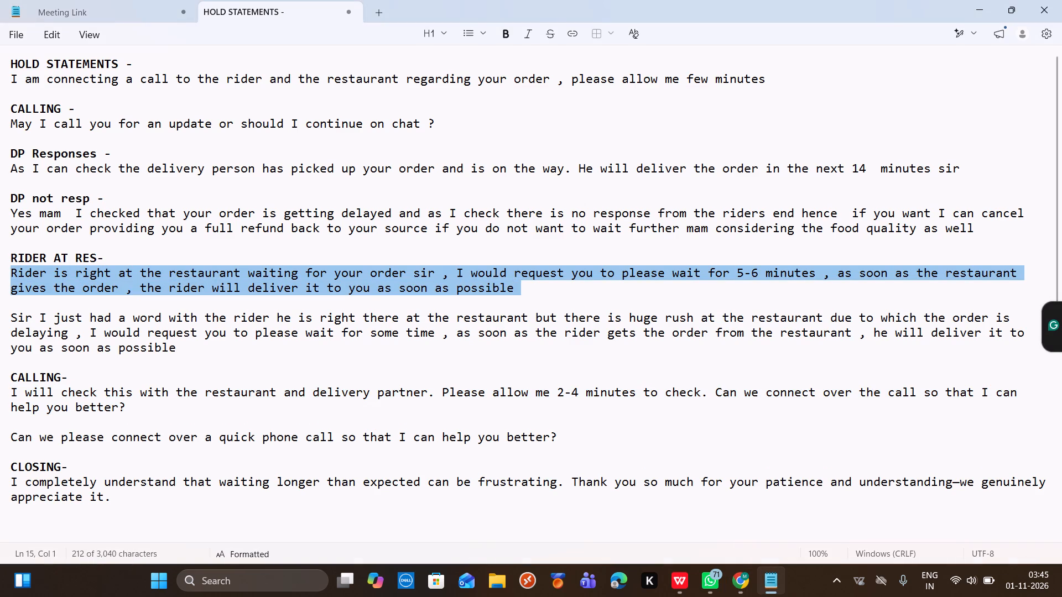
{"action": "left_click", "coordinate": [748, 579]}
{"action": "left_click", "coordinate": [709, 542]}
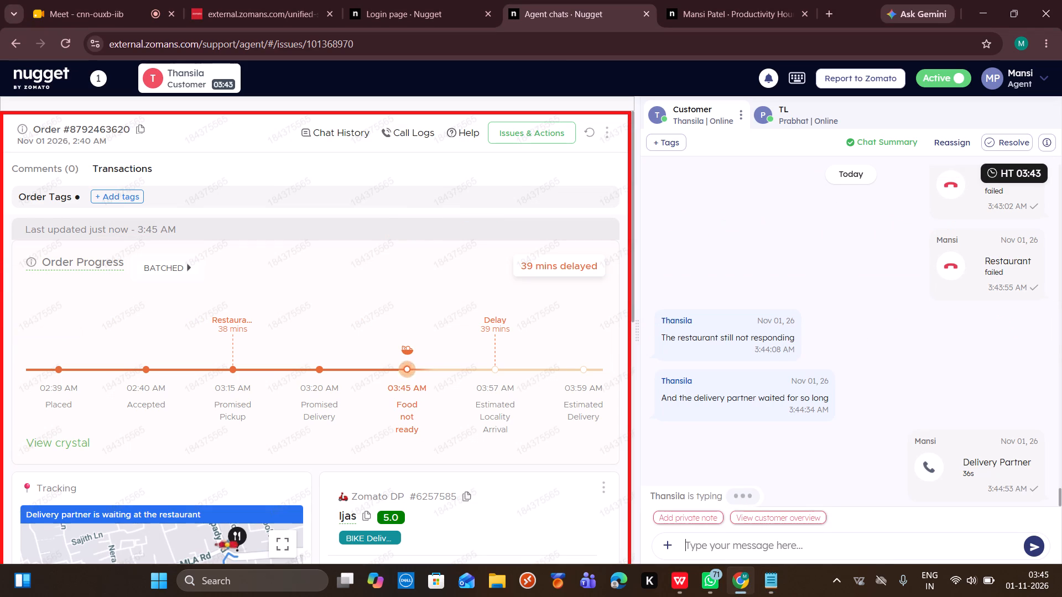
{"action": "key", "text": "ctrl+v"}
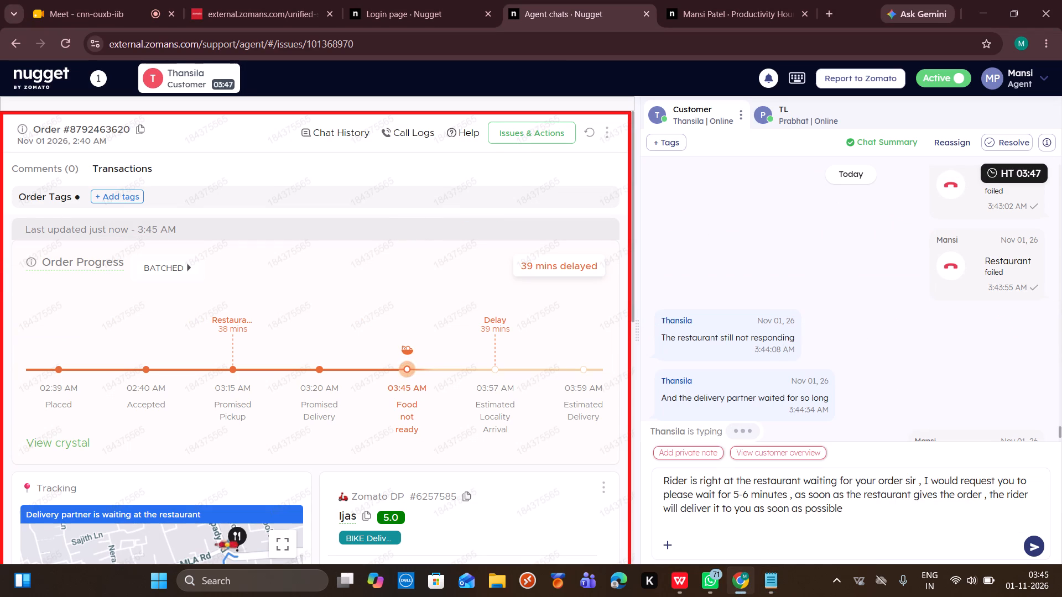
{"action": "left_click", "coordinate": [1037, 545]}
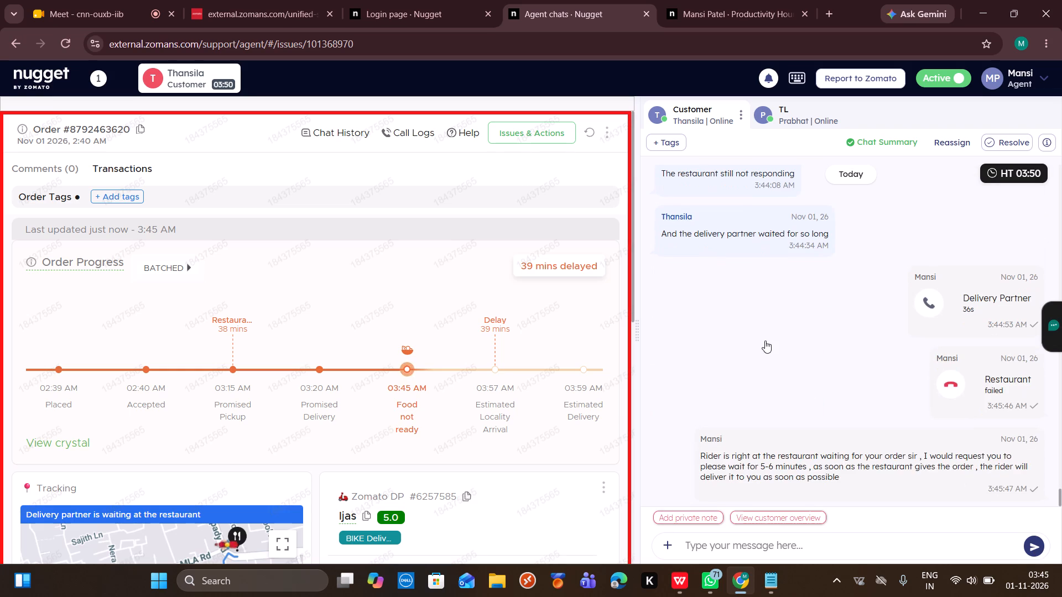
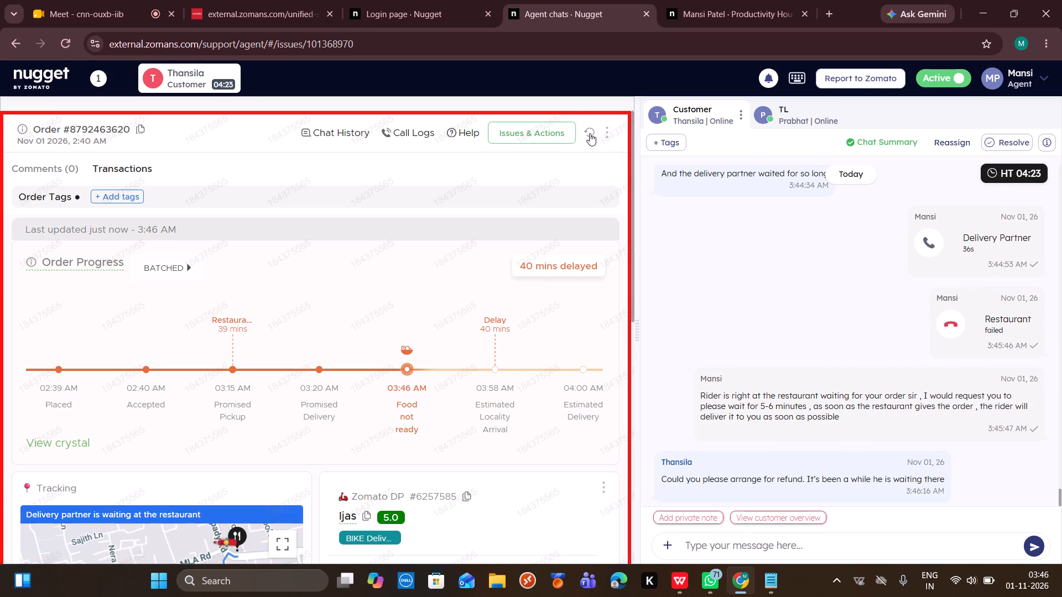
{"action": "left_click", "coordinate": [590, 133]}
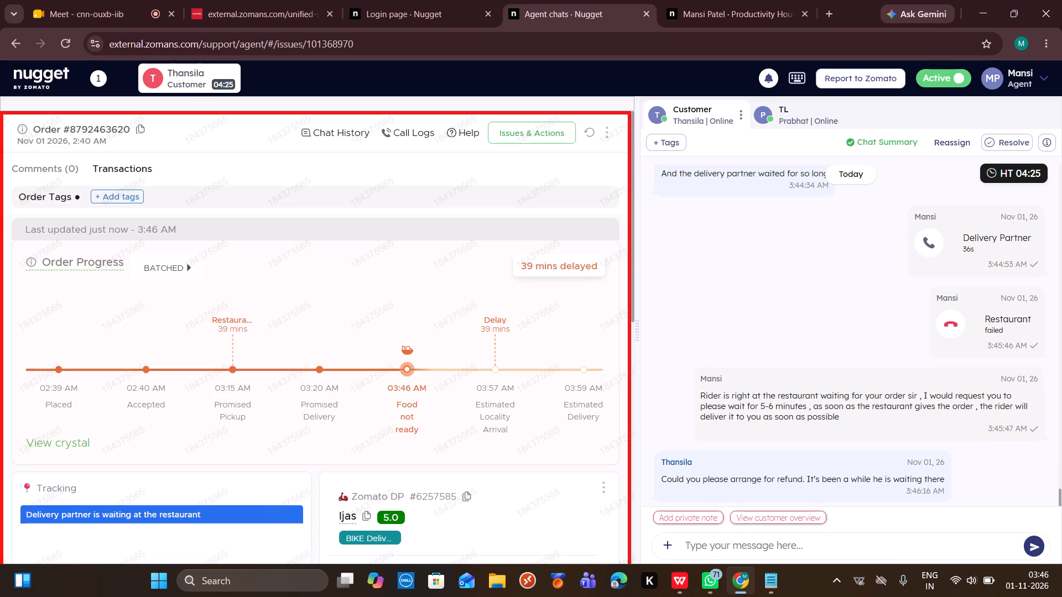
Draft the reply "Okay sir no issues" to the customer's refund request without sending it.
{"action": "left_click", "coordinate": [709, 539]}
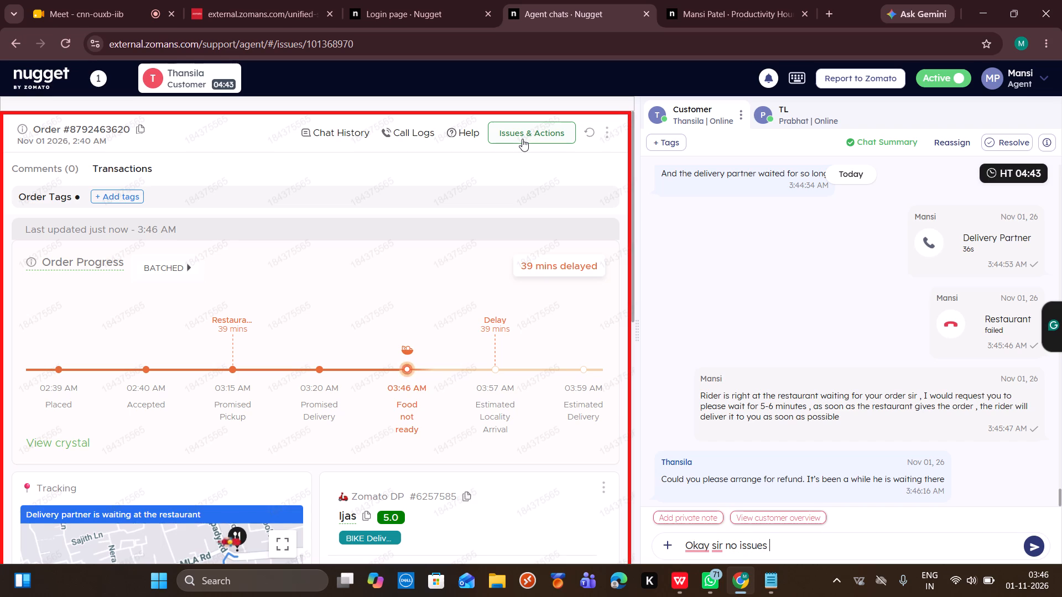
Raise a merchant-agreed cancellation request as Customer requested cancellation, with the reason Order not required anymore.
{"action": "left_click", "coordinate": [523, 138]}
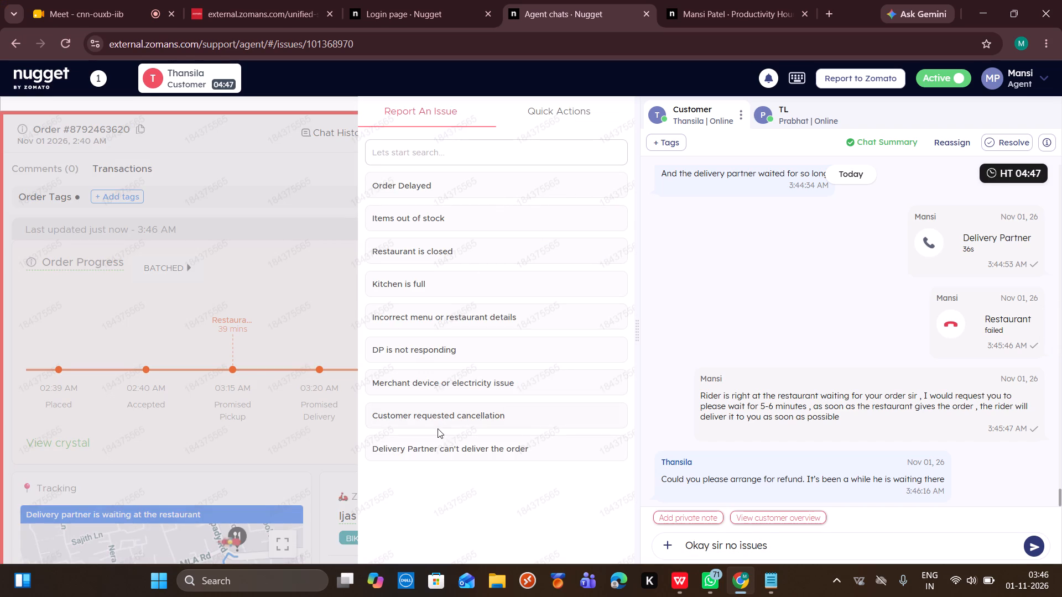
{"action": "left_click", "coordinate": [438, 421]}
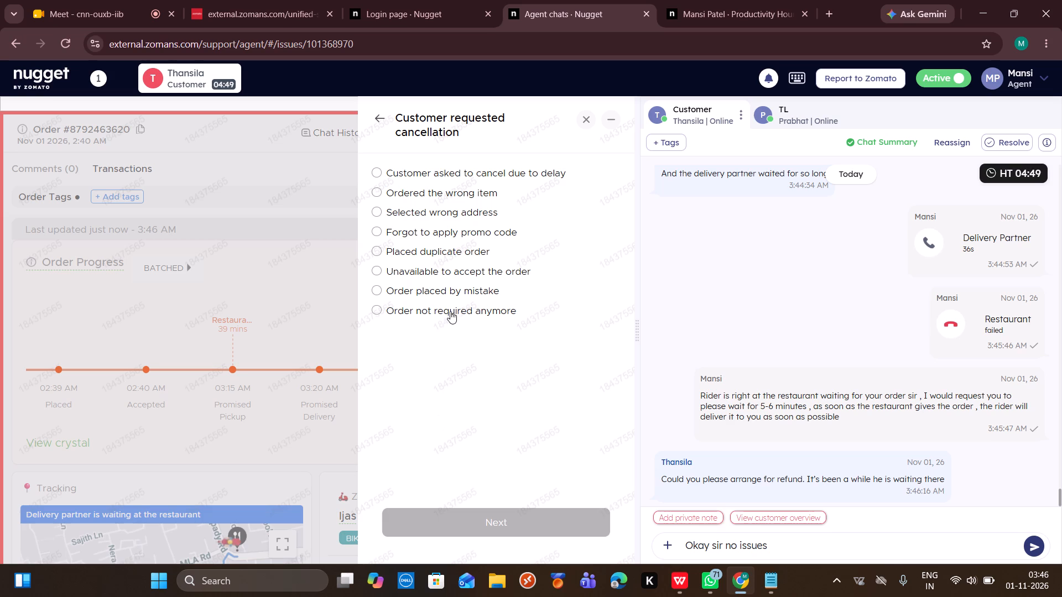
{"action": "left_click", "coordinate": [450, 312]}
{"action": "left_click", "coordinate": [444, 514]}
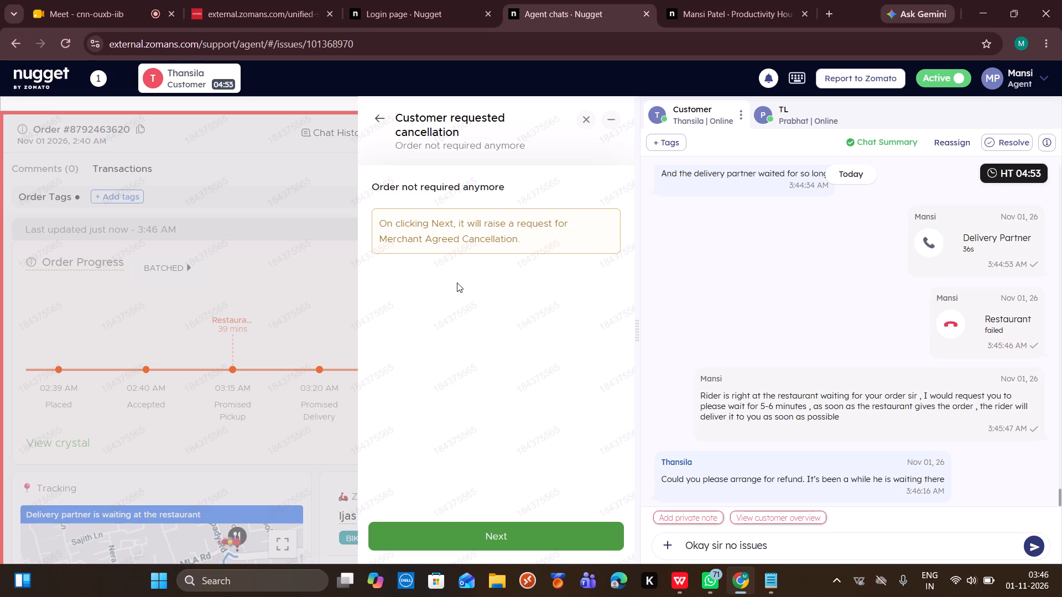
{"action": "left_click", "coordinate": [462, 541]}
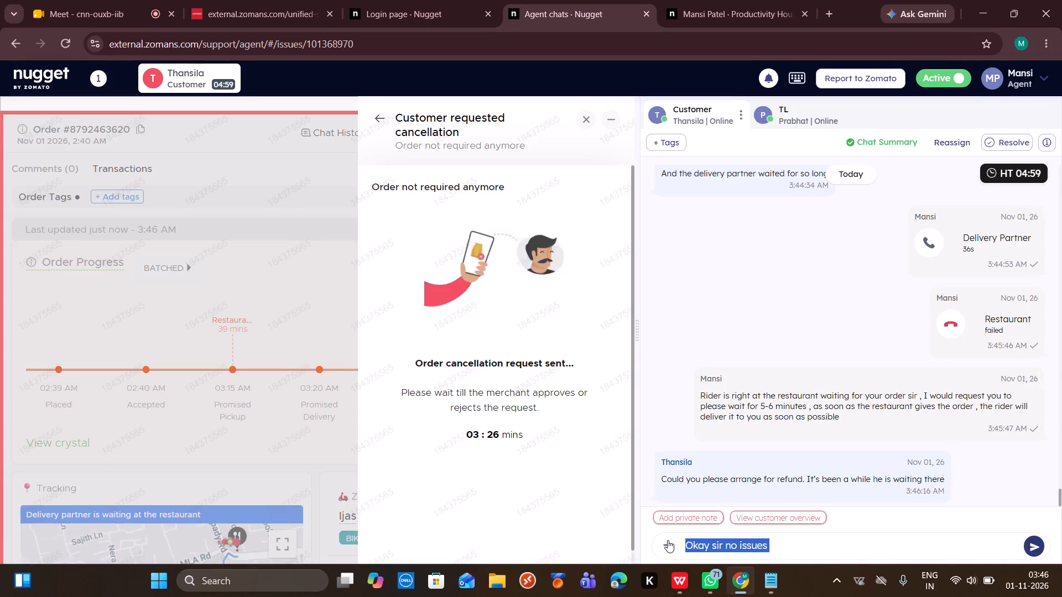
Replace the drafted reply and send the customer "Sure please allow me 1-2 minutes to check it for you".
{"action": "key", "text": "s"}
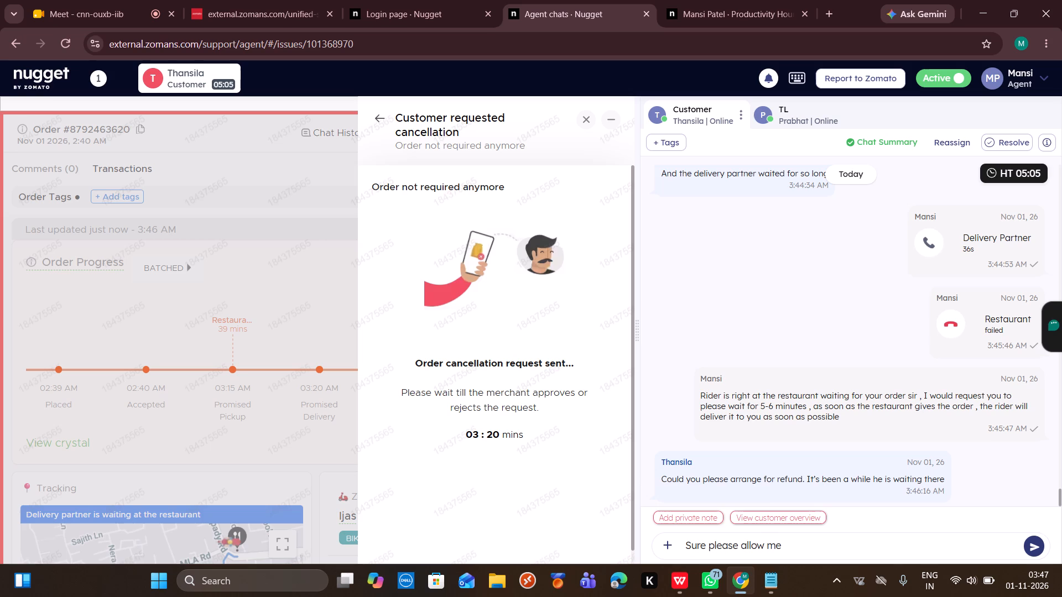
{"action": "type", "text": "1-2 minutes to check it for you"}
{"action": "key", "text": "space"}
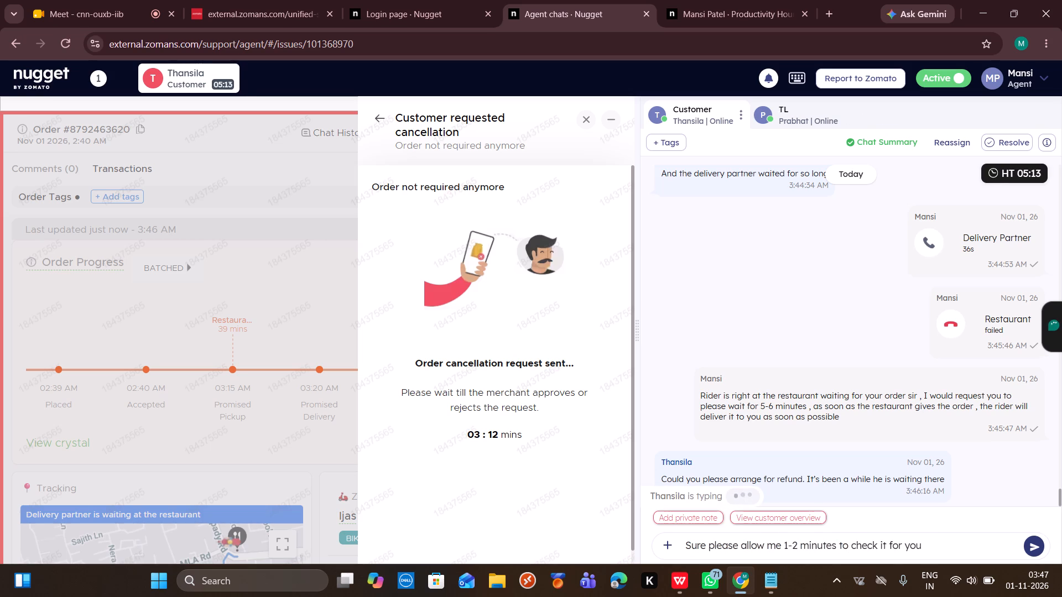
{"action": "key", "text": "Return"}
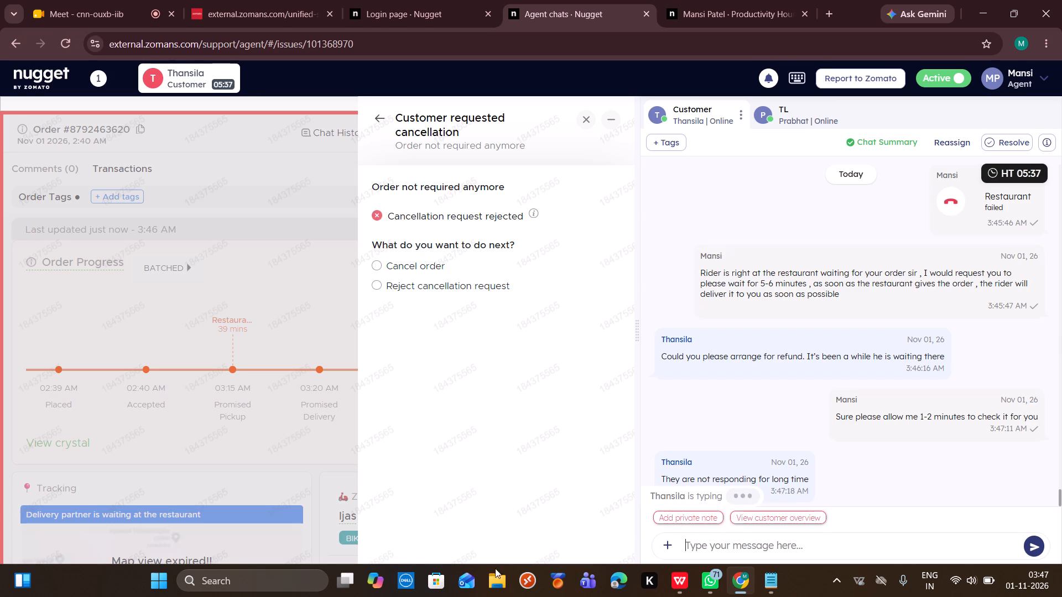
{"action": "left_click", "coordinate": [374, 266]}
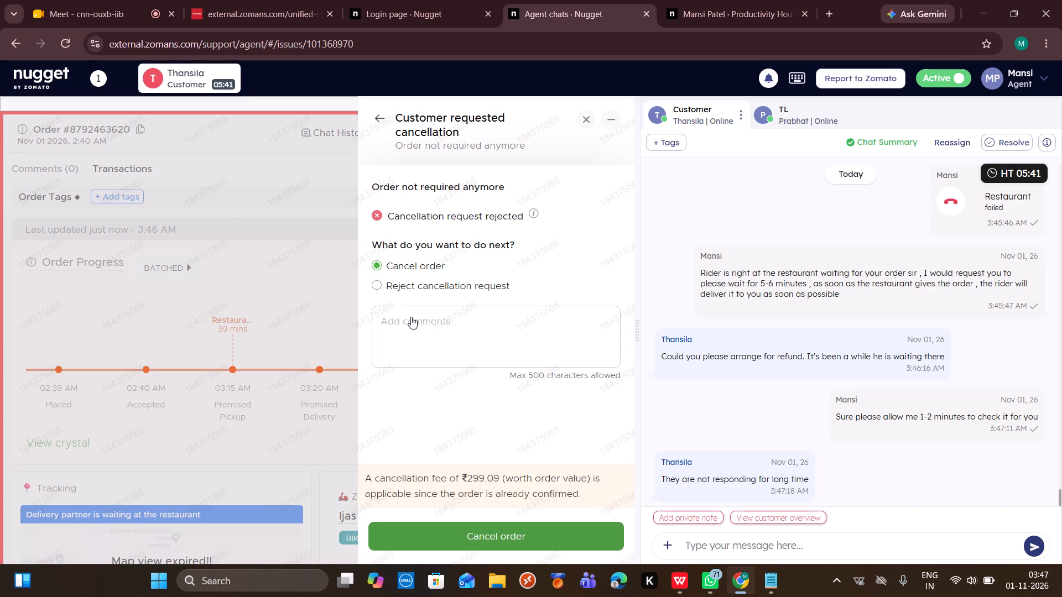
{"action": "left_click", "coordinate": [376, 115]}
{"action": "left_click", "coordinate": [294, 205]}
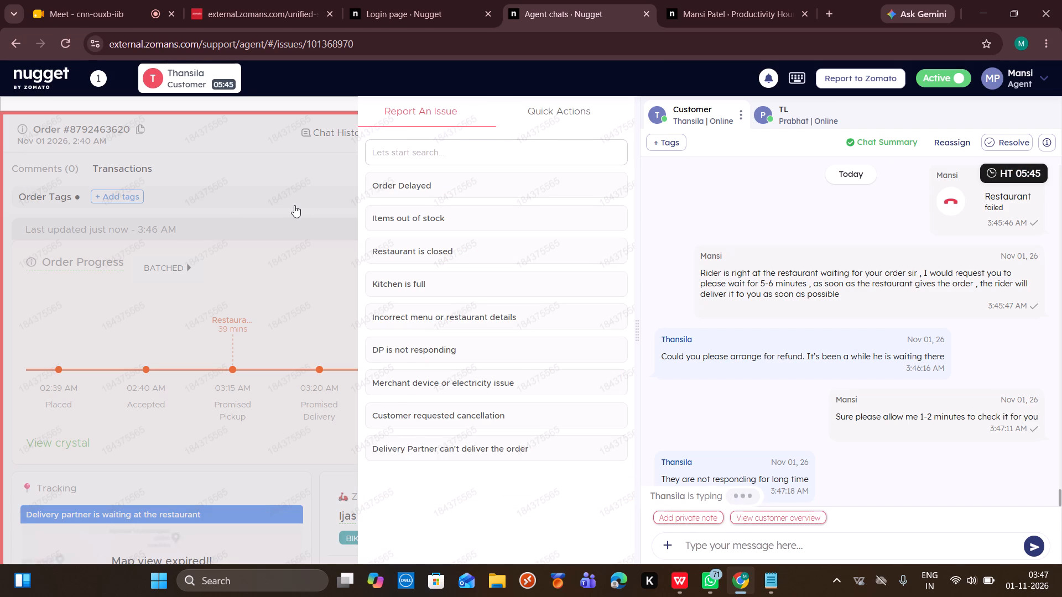
{"action": "left_click", "coordinate": [591, 130]}
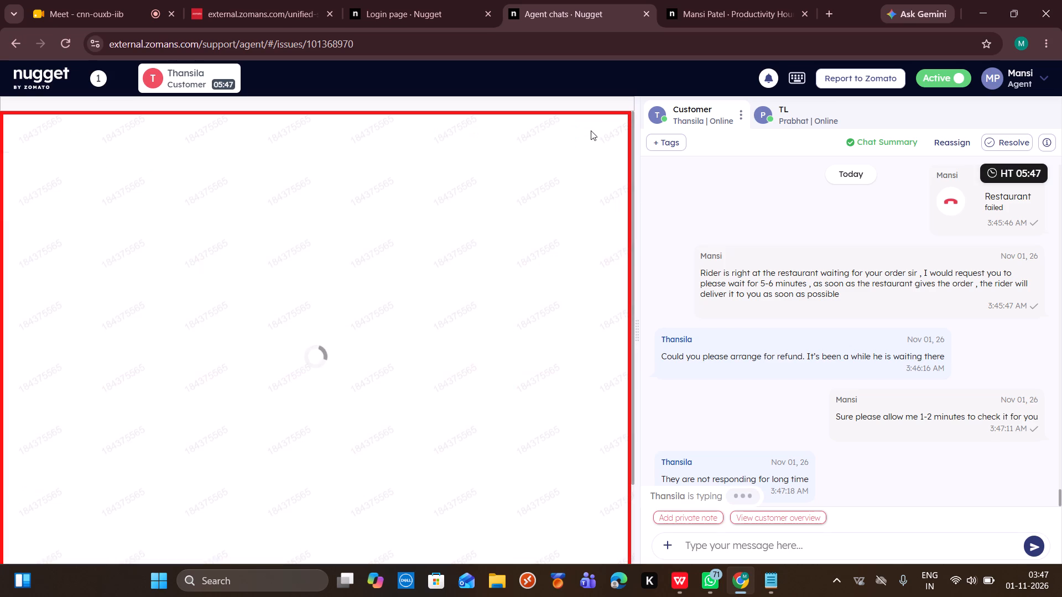
{"action": "left_click", "coordinate": [554, 135]}
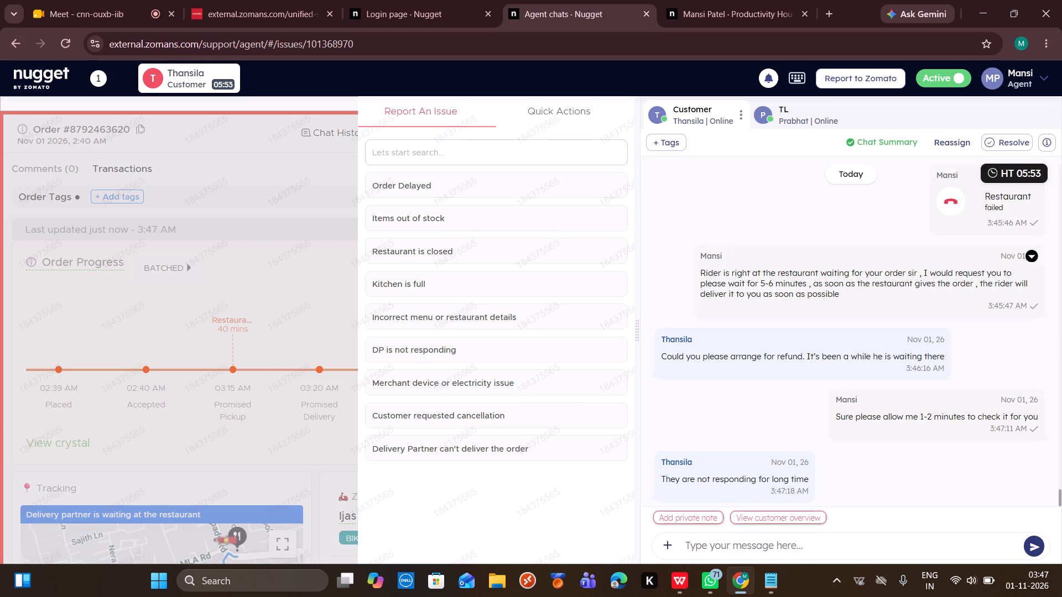
Send the customer the message "No issues we will help you issuing your refund sir".
{"action": "left_click", "coordinate": [700, 542]}
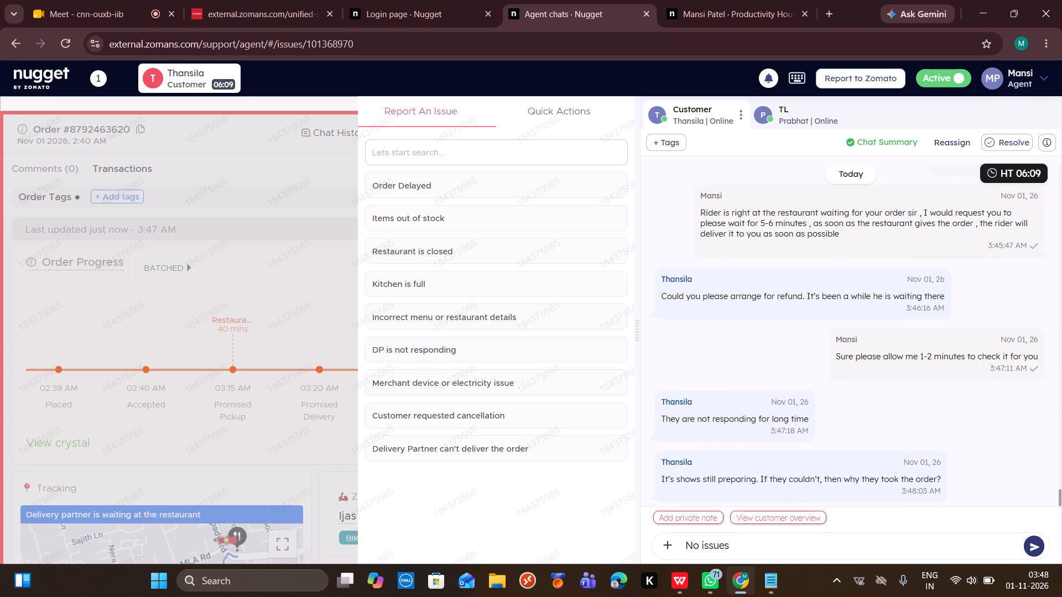
{"action": "type", "text": "we will help you issuing your refund"}
{"action": "key", "text": "space"}
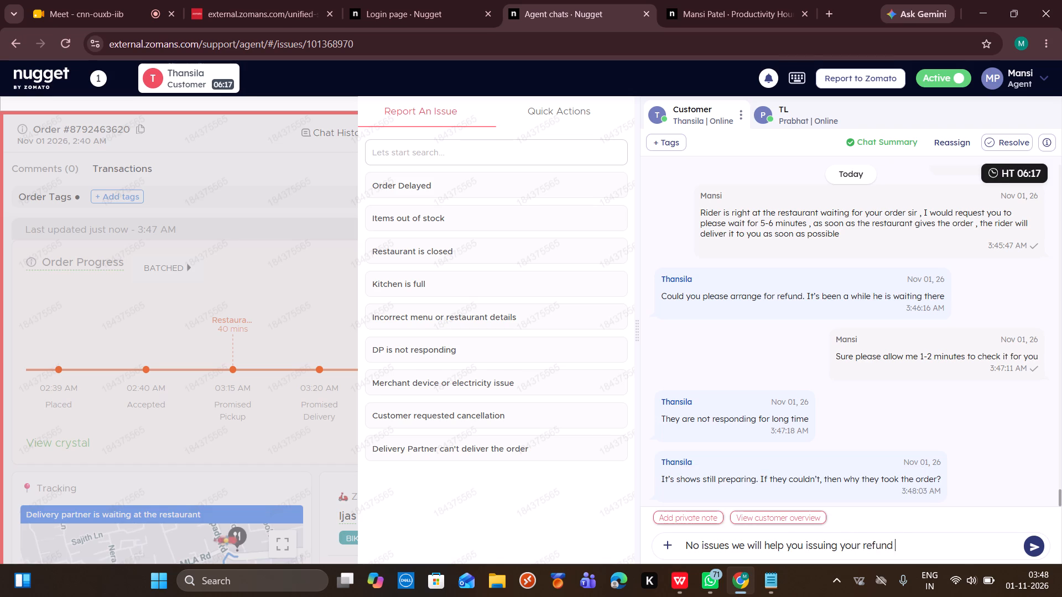
{"action": "type", "text": "sir"}
{"action": "key", "text": "space"}
{"action": "key", "text": "Return"}
Refresh the order, report the issue Kitchen is full, and cancel the order with a ₹299 refund.
{"action": "left_click", "coordinate": [282, 236]}
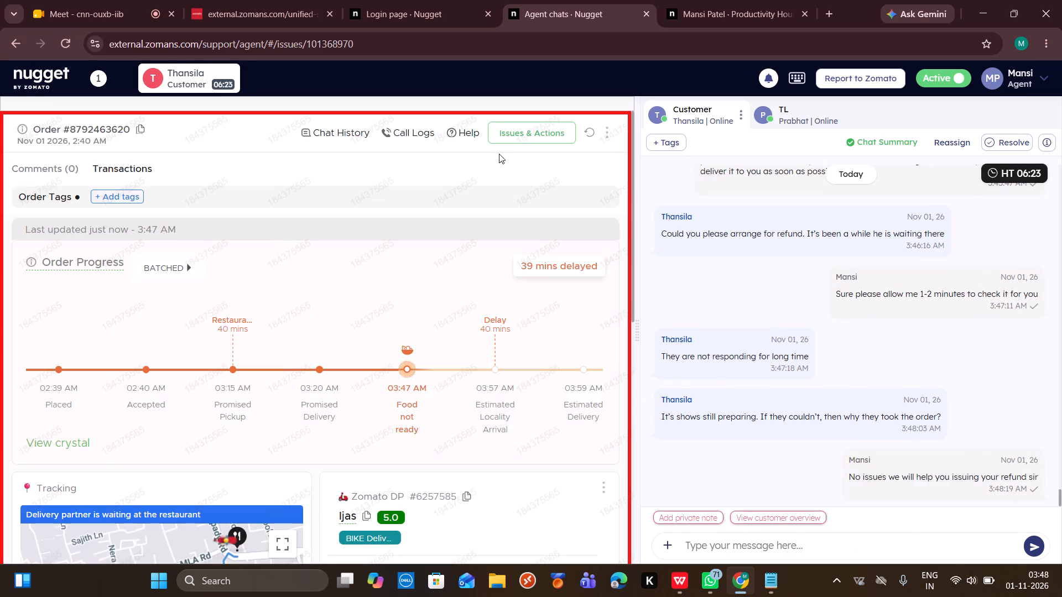
{"action": "left_click", "coordinate": [592, 132]}
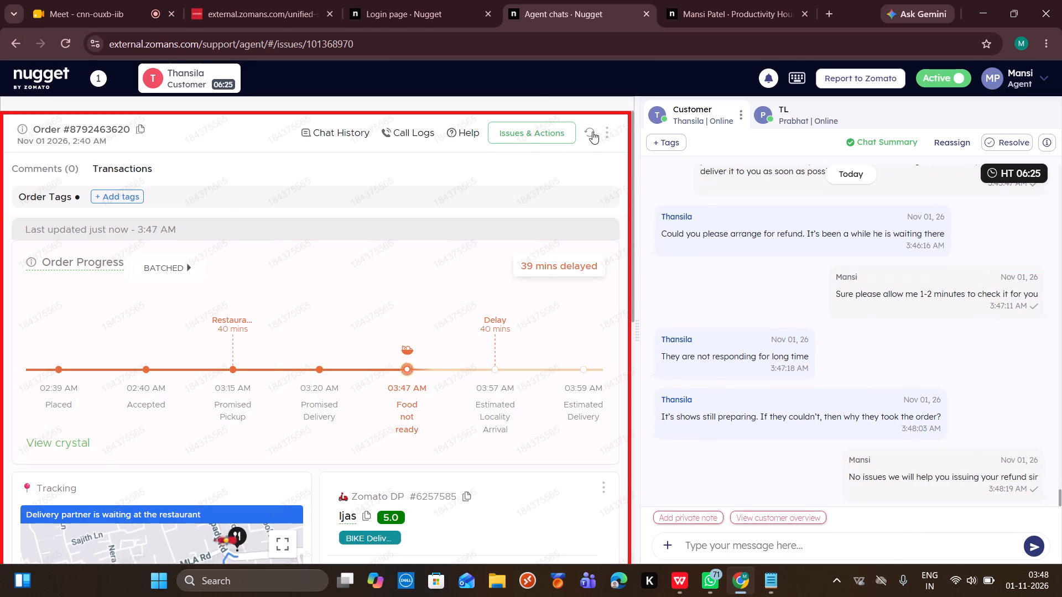
{"action": "left_click", "coordinate": [558, 137]}
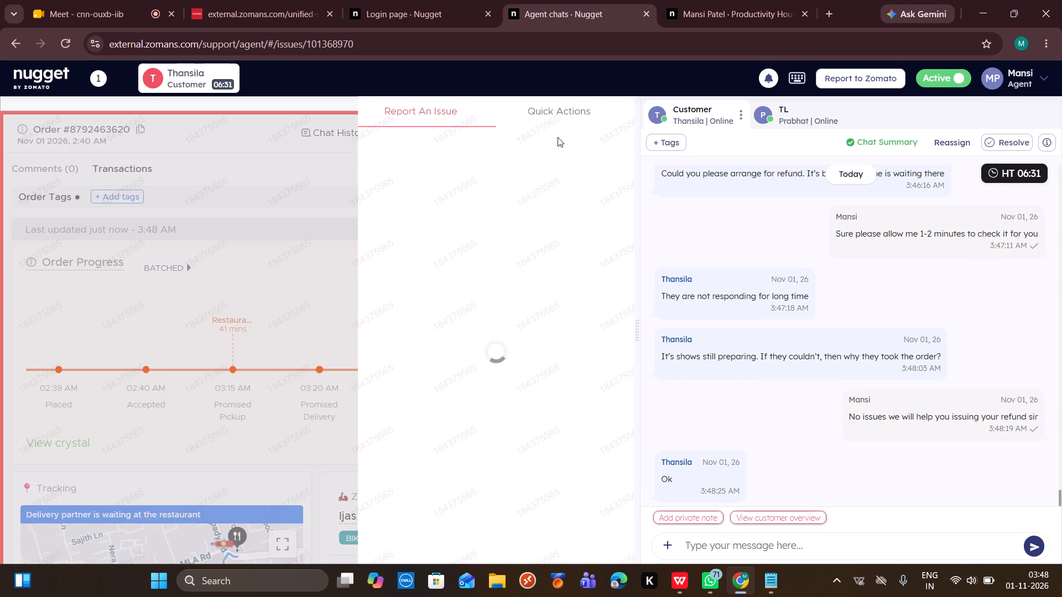
{"action": "left_click", "coordinate": [494, 294]}
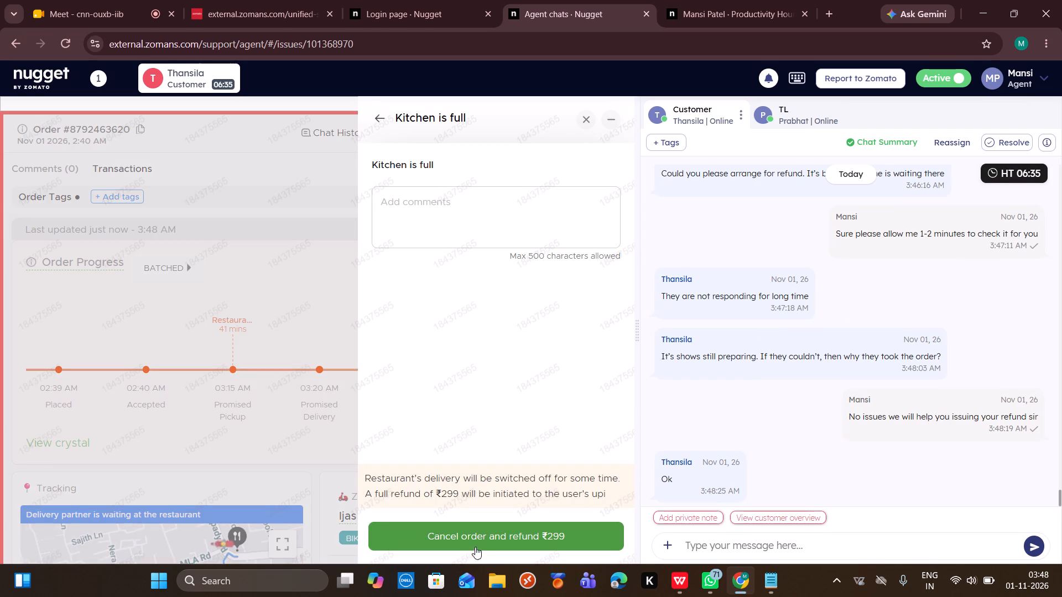
{"action": "left_click", "coordinate": [490, 538]}
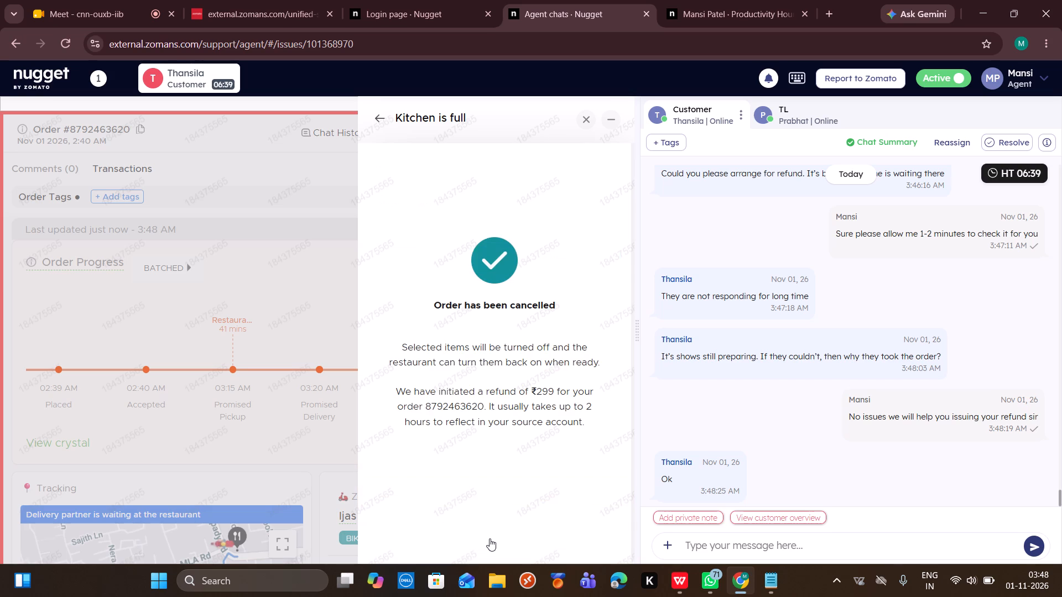
Copy the ₹299 refund statement from the cancellation confirmation and send it to the customer in the chat.
{"action": "left_click_drag", "start_coordinate": [397, 391], "coordinate": [514, 403]}
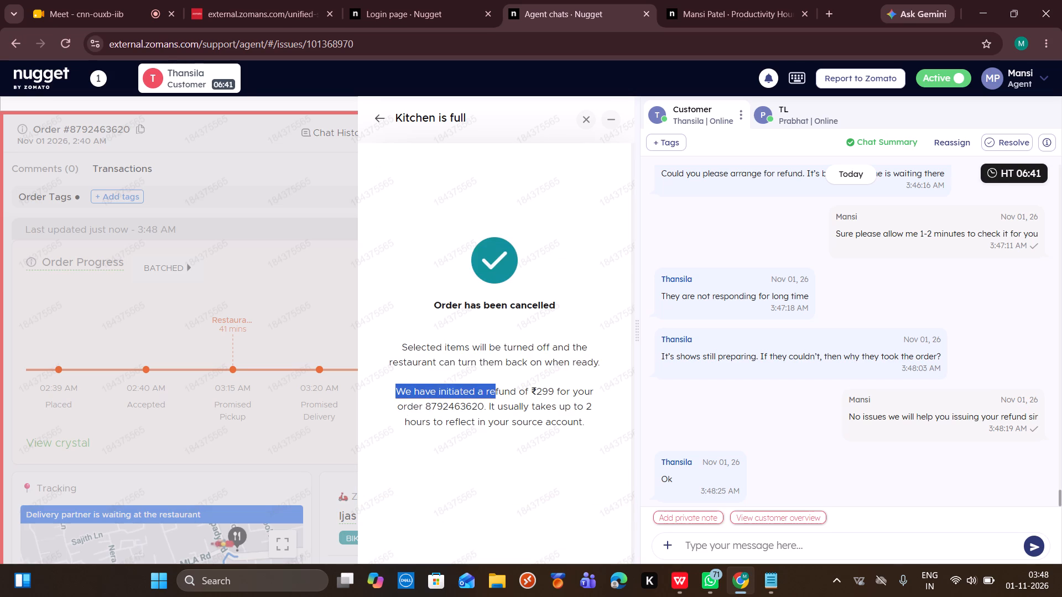
{"action": "left_click_drag", "start_coordinate": [514, 403], "coordinate": [586, 422]}
{"action": "key", "text": "ctrl+c"}
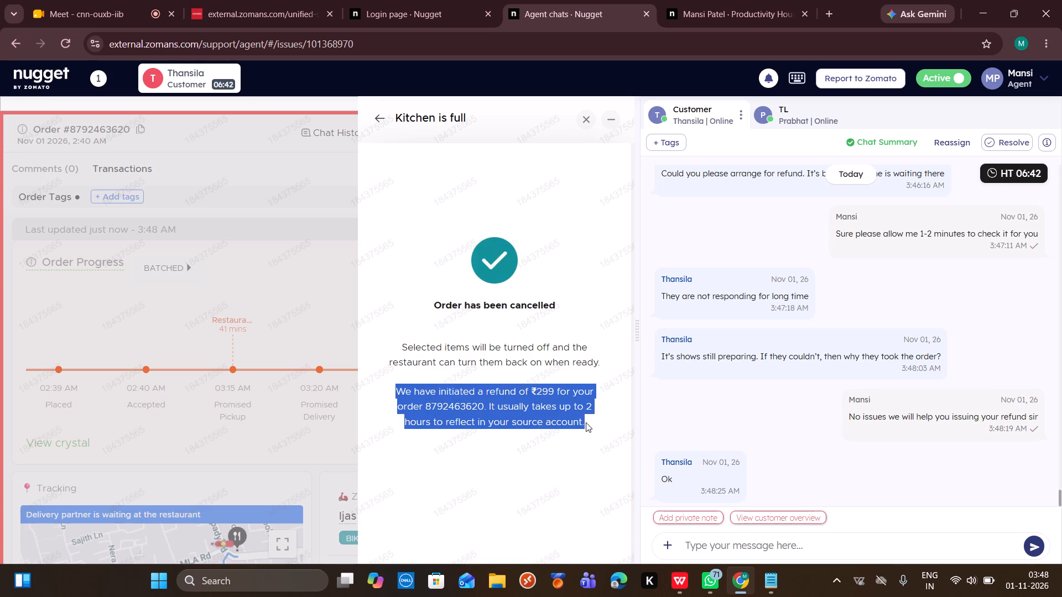
{"action": "left_click", "coordinate": [695, 551]}
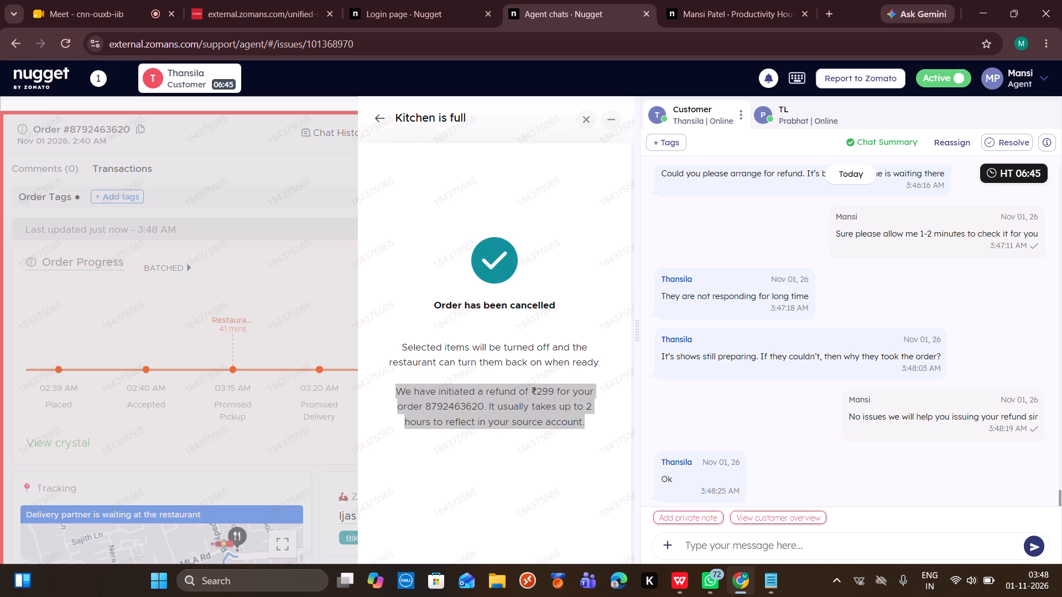
{"action": "key", "text": "ctrl+v"}
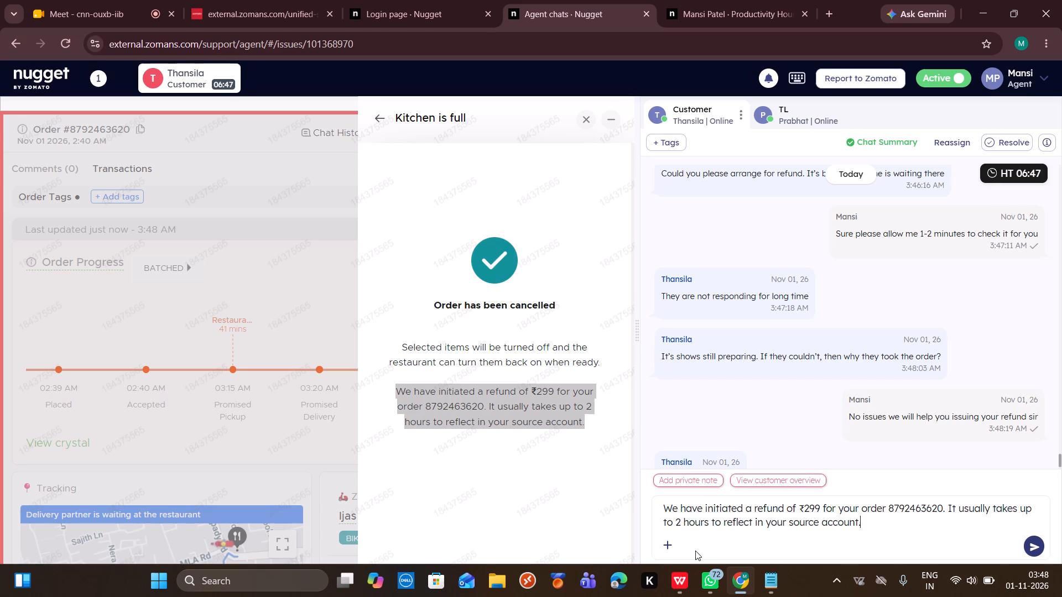
{"action": "key", "text": "Return"}
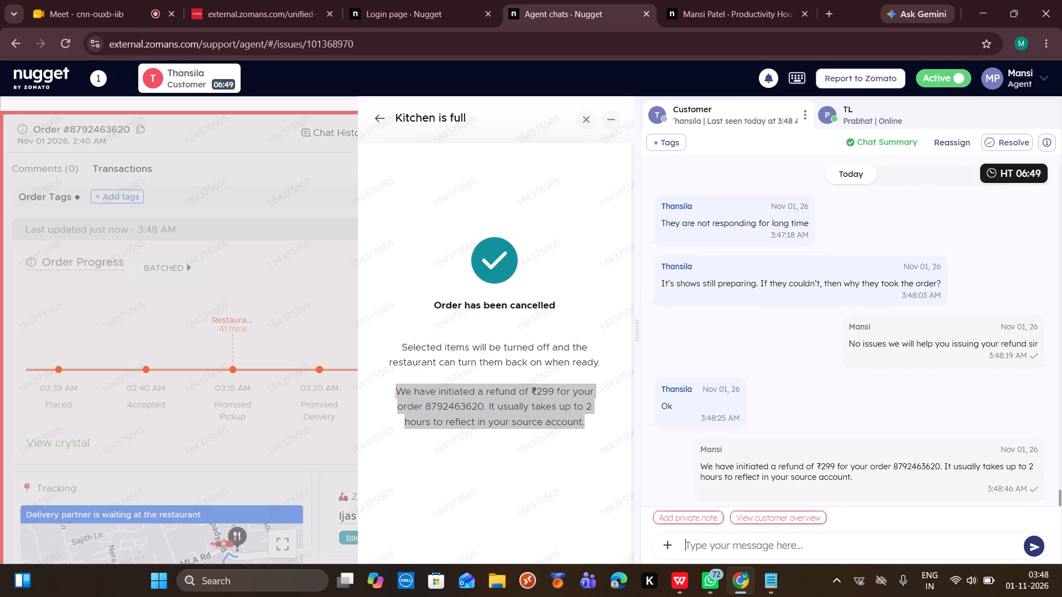
{"action": "left_click", "coordinate": [580, 122]}
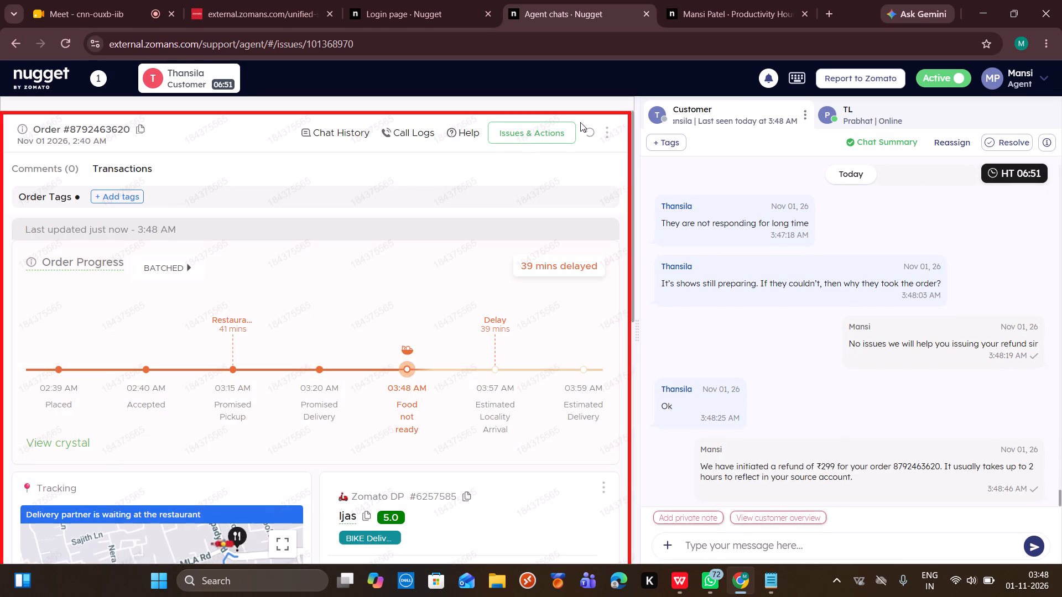
{"action": "left_click", "coordinate": [587, 135]}
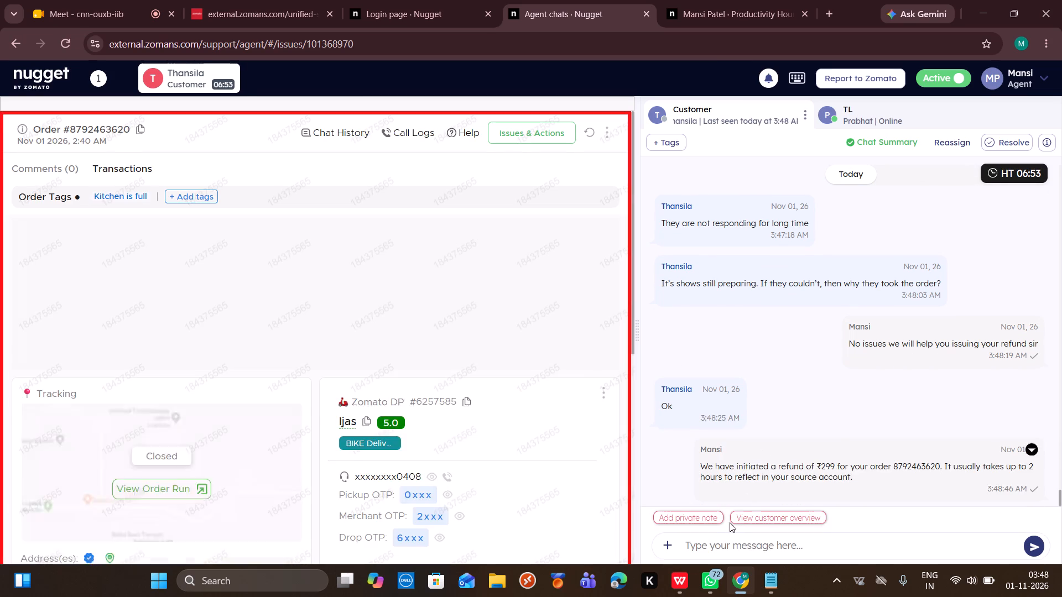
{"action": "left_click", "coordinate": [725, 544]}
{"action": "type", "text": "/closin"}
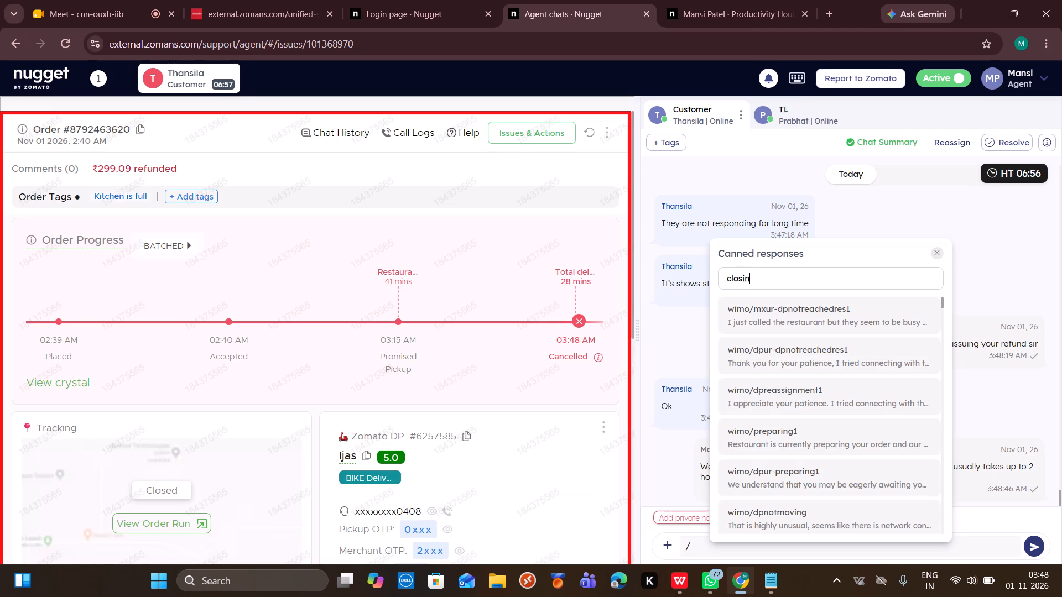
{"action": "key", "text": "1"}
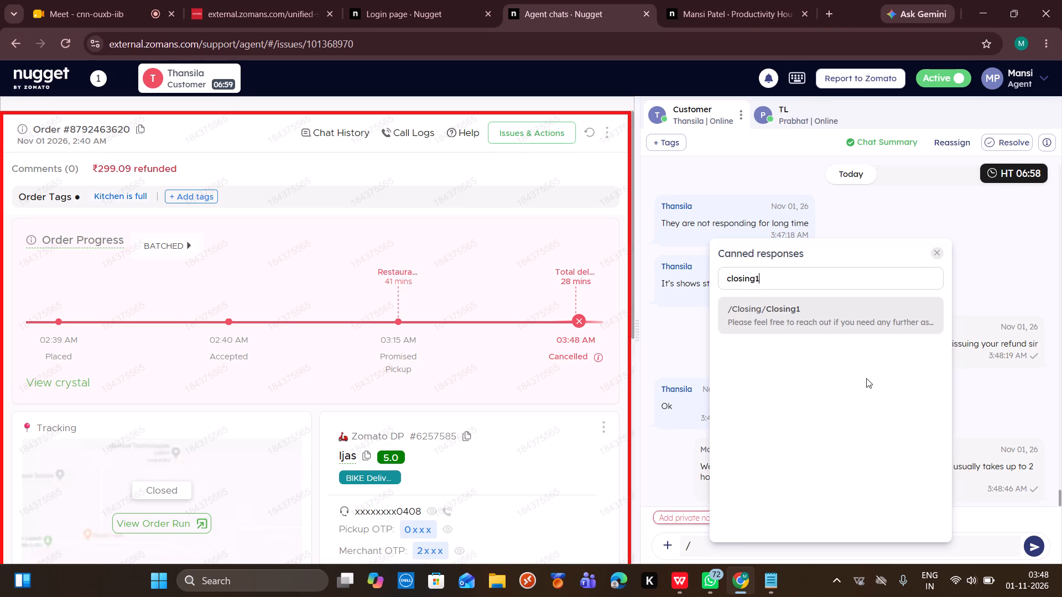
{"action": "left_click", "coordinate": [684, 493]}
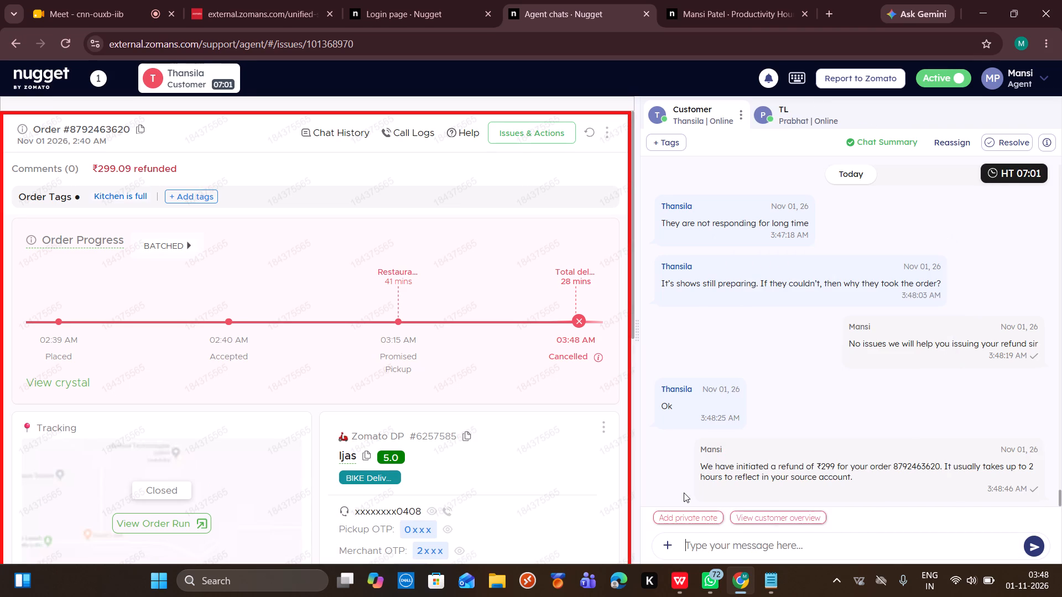
Find the canned response Further assistance2 with "fur" and send it to the customer.
{"action": "left_click", "coordinate": [720, 545]}
{"action": "type", "text": "/fur"}
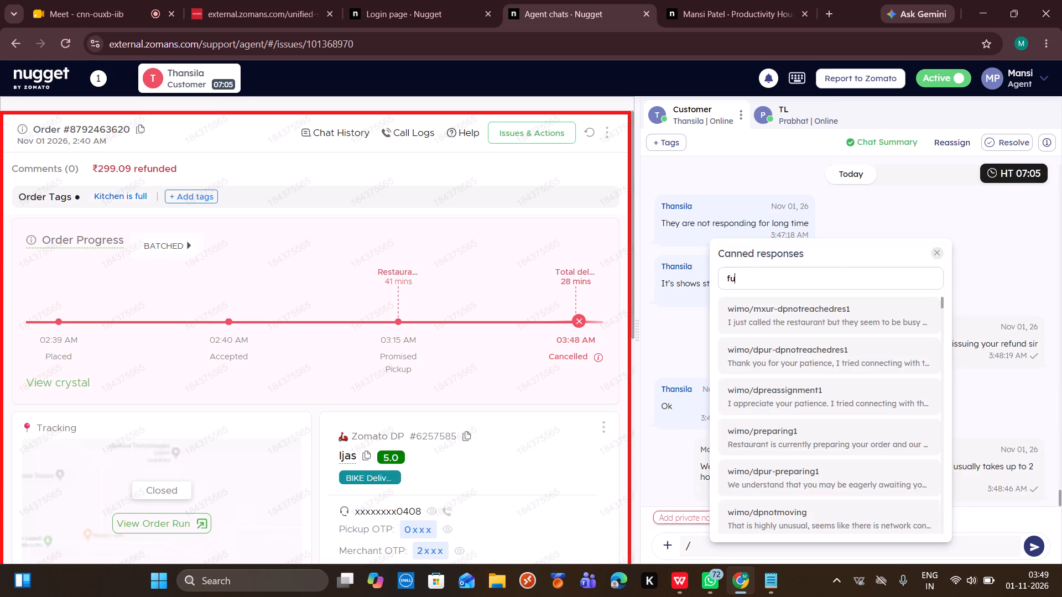
{"action": "left_click", "coordinate": [773, 312]}
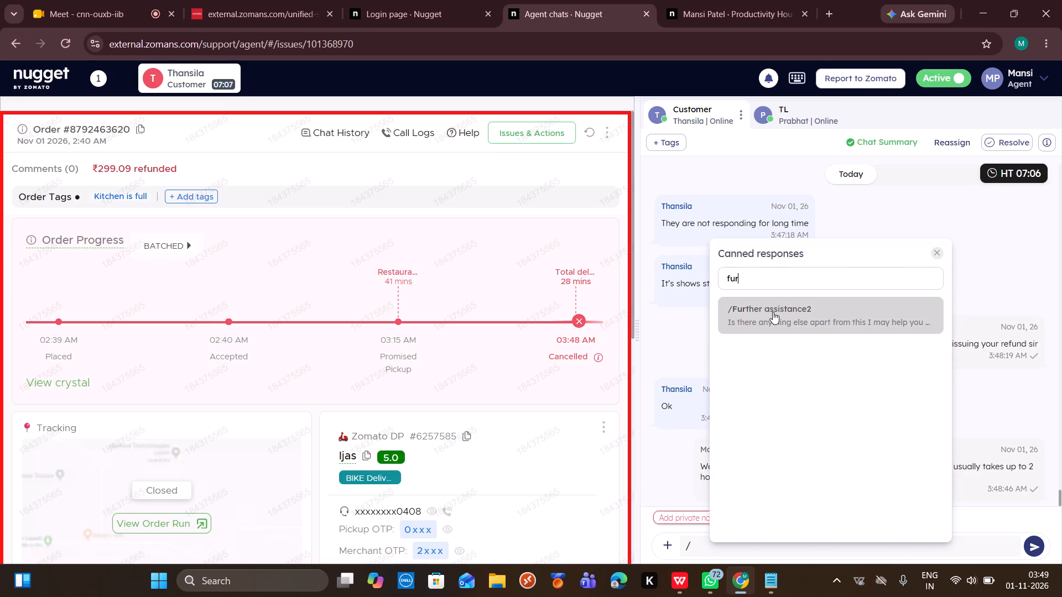
{"action": "scroll", "coordinate": [773, 312], "scroll_direction": "down", "scroll_amount": 6}
{"action": "key", "text": "Return"}
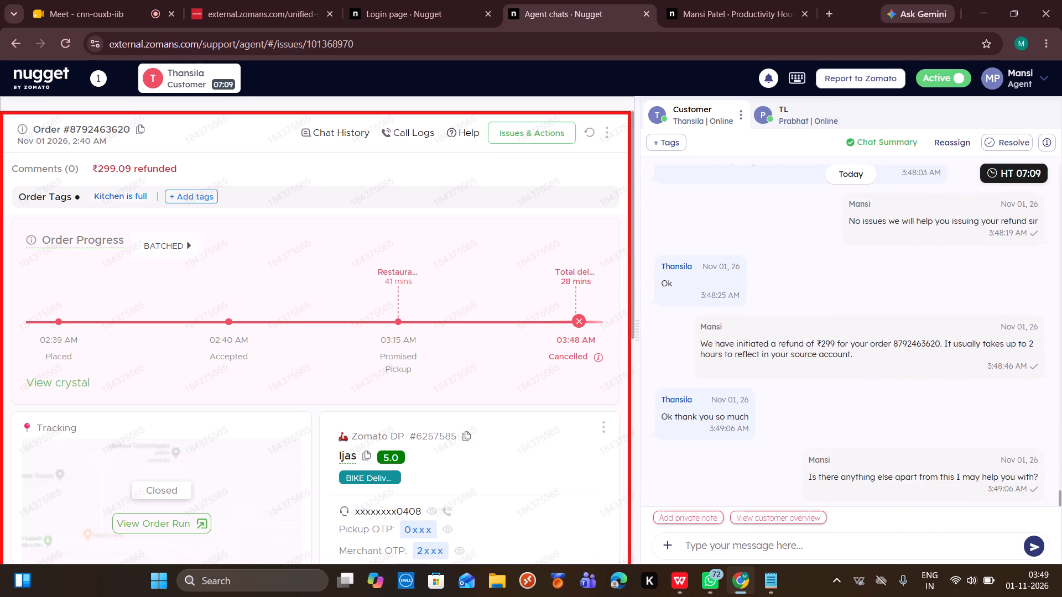
Tag the customer's conversation with the Delay tag from the Delay category and submit it.
{"action": "left_click", "coordinate": [682, 144]}
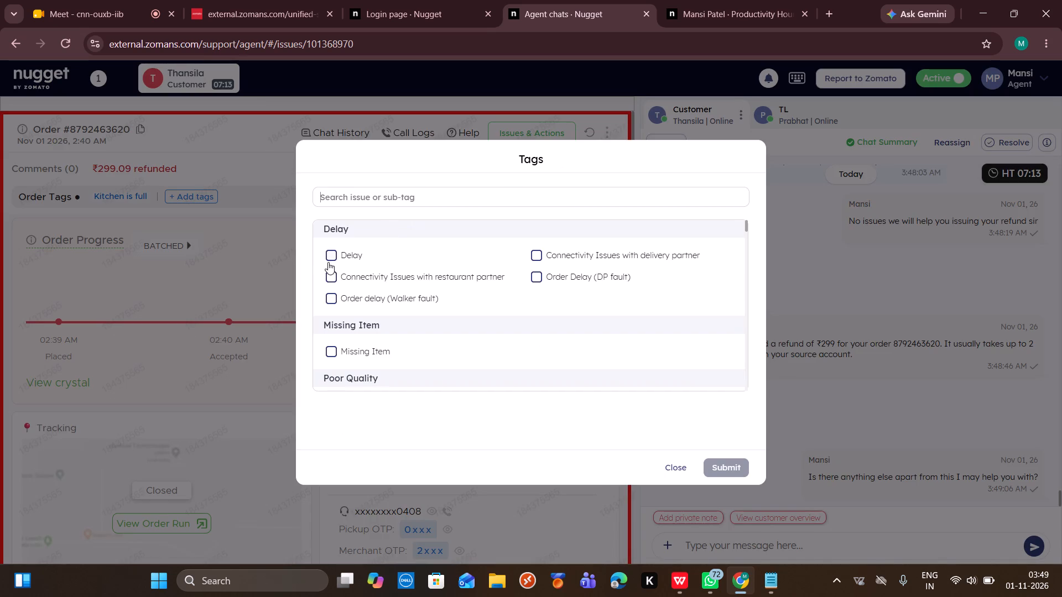
{"action": "left_click", "coordinate": [329, 256]}
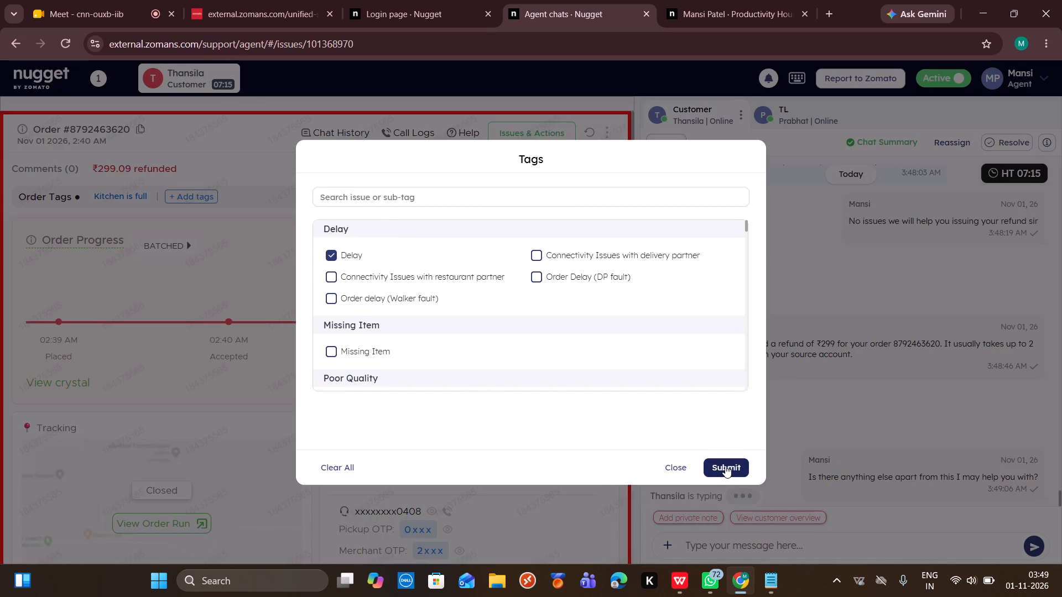
{"action": "left_click", "coordinate": [725, 465]}
Find the canned response Closing1 with "closing1" and send it to the customer.
{"action": "scroll", "coordinate": [813, 396], "scroll_direction": "down", "scroll_amount": 3}
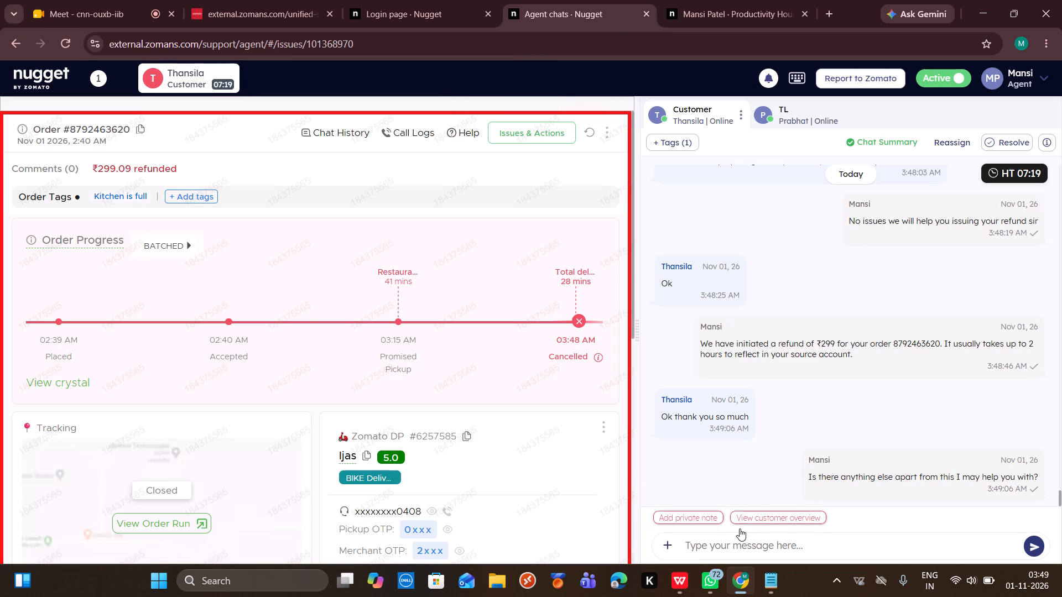
{"action": "left_click", "coordinate": [733, 544]}
{"action": "type", "text": "/closing1"}
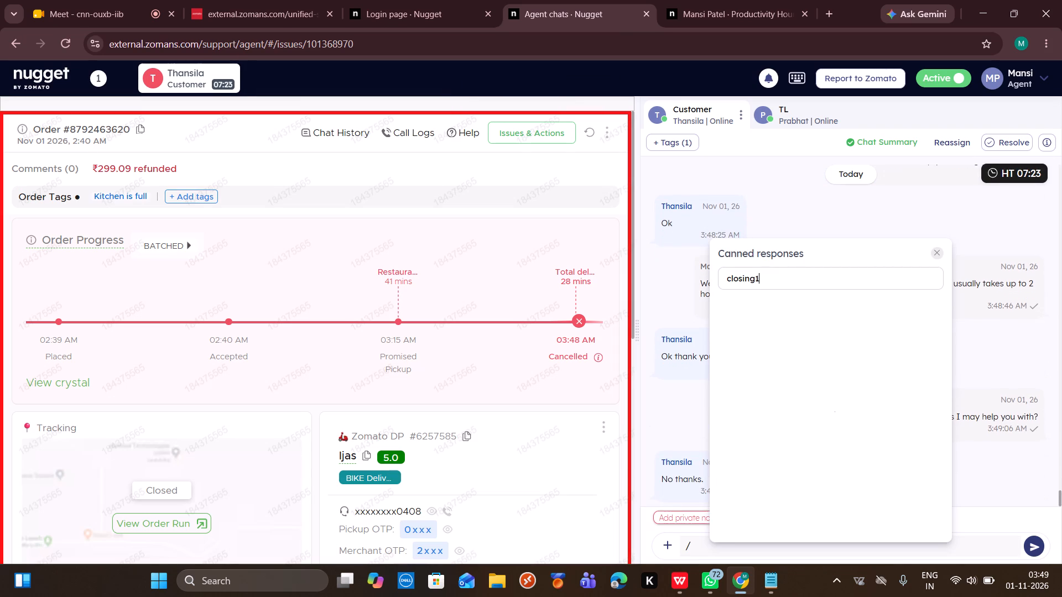
{"action": "left_click", "coordinate": [860, 324]}
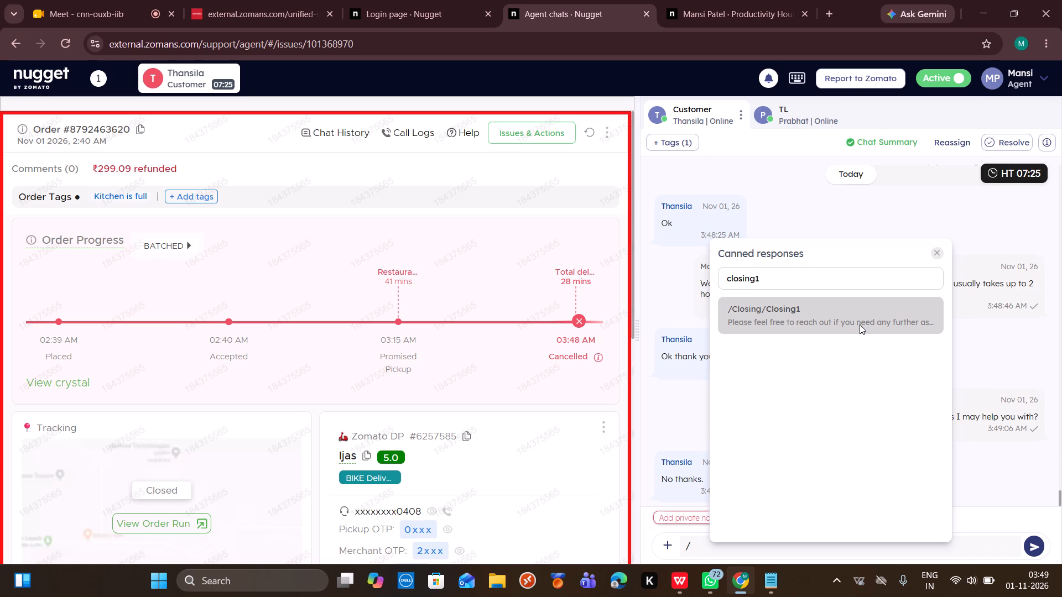
{"action": "key", "text": "Return"}
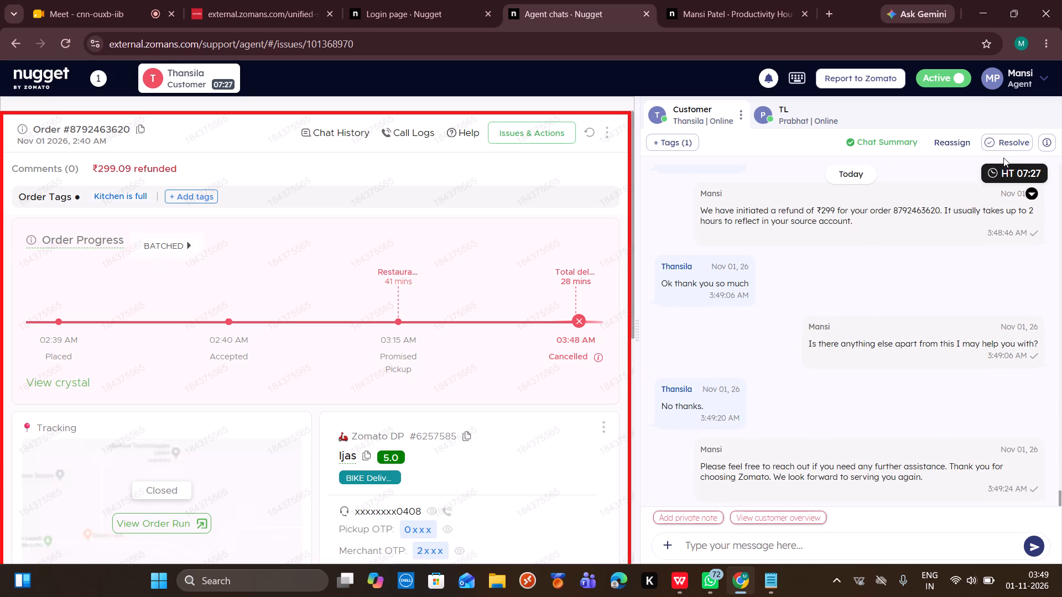
{"action": "left_click", "coordinate": [1008, 143]}
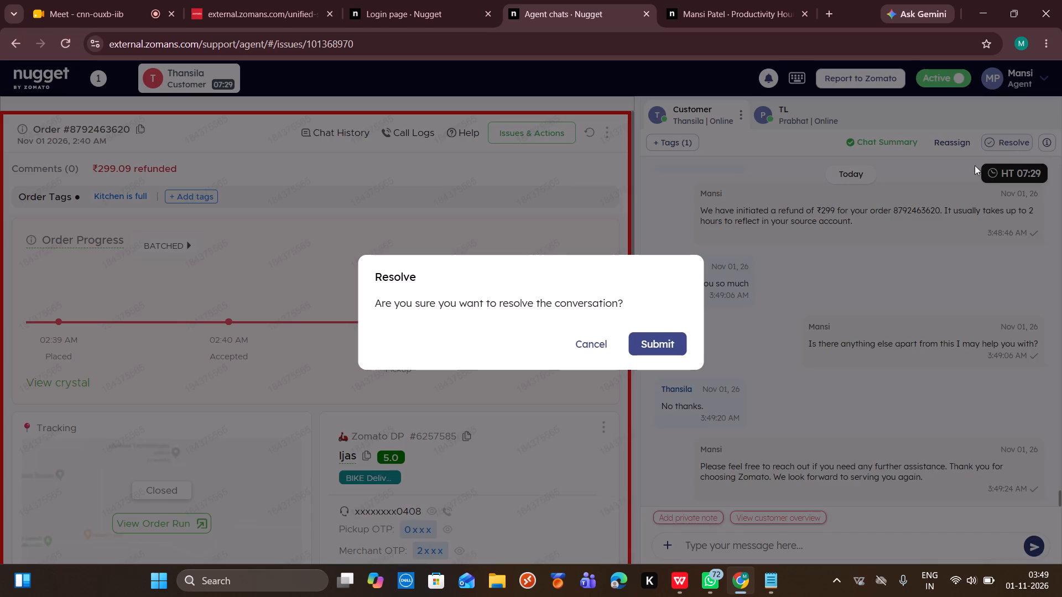
{"action": "left_click", "coordinate": [668, 337]}
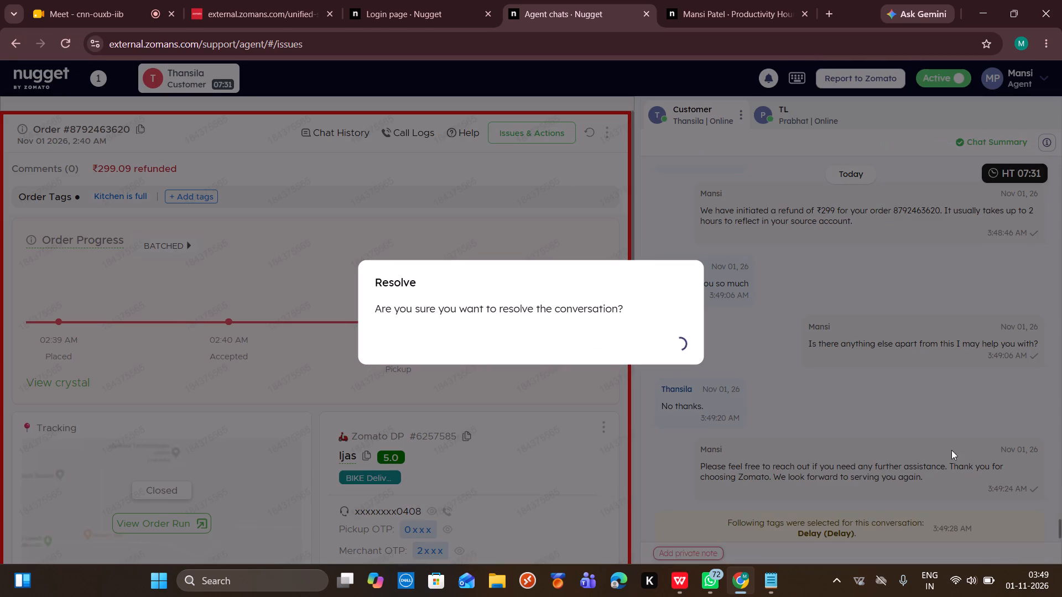
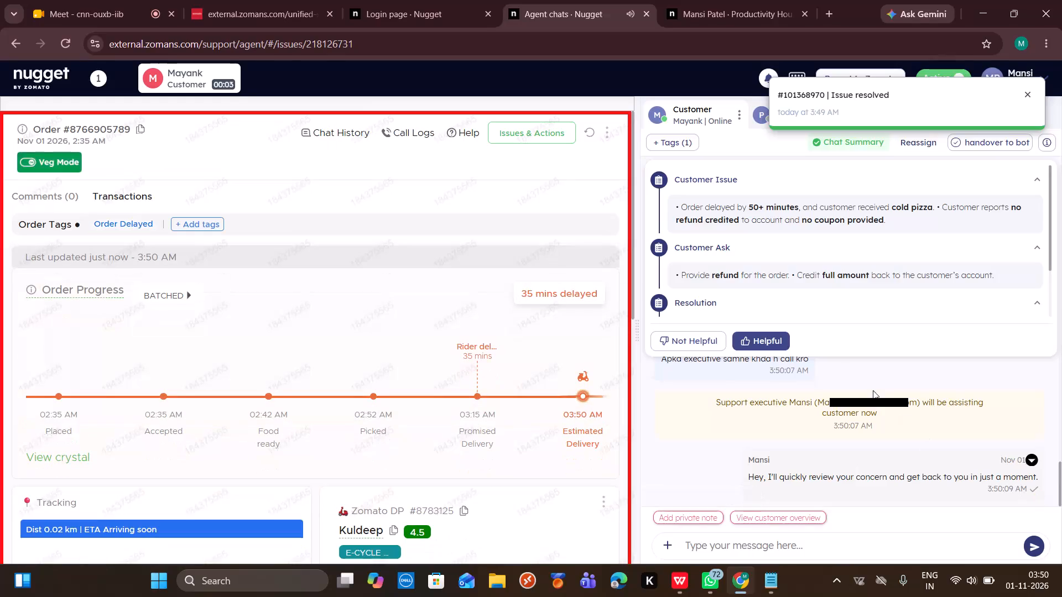
Rate the chat summary of the new customer conversation as helpful.
{"action": "left_click", "coordinate": [769, 344]}
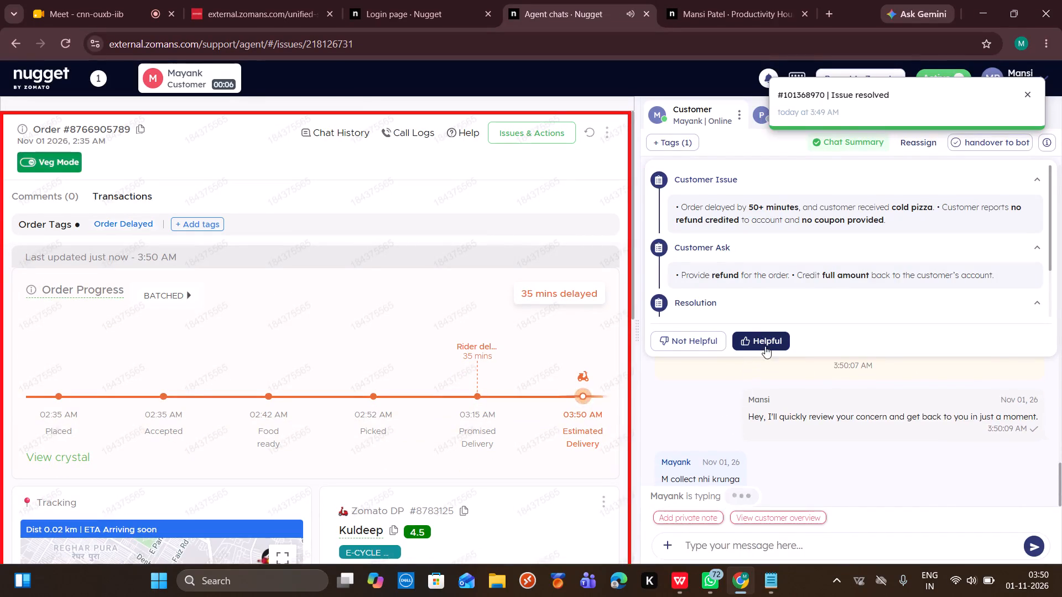
{"action": "left_click", "coordinate": [766, 343]}
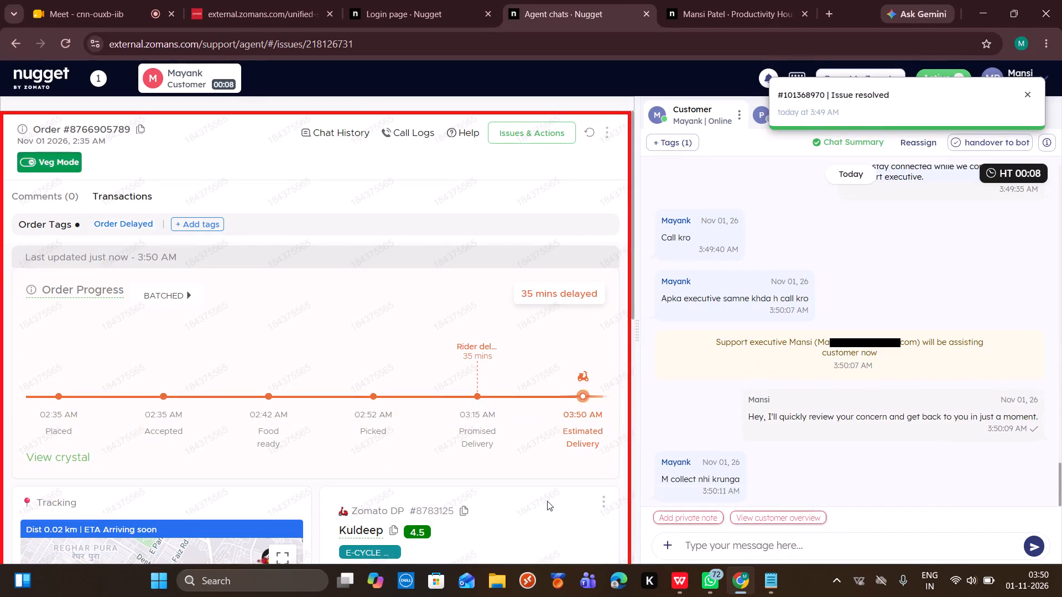
{"action": "scroll", "coordinate": [547, 501], "scroll_direction": "down", "scroll_amount": 5}
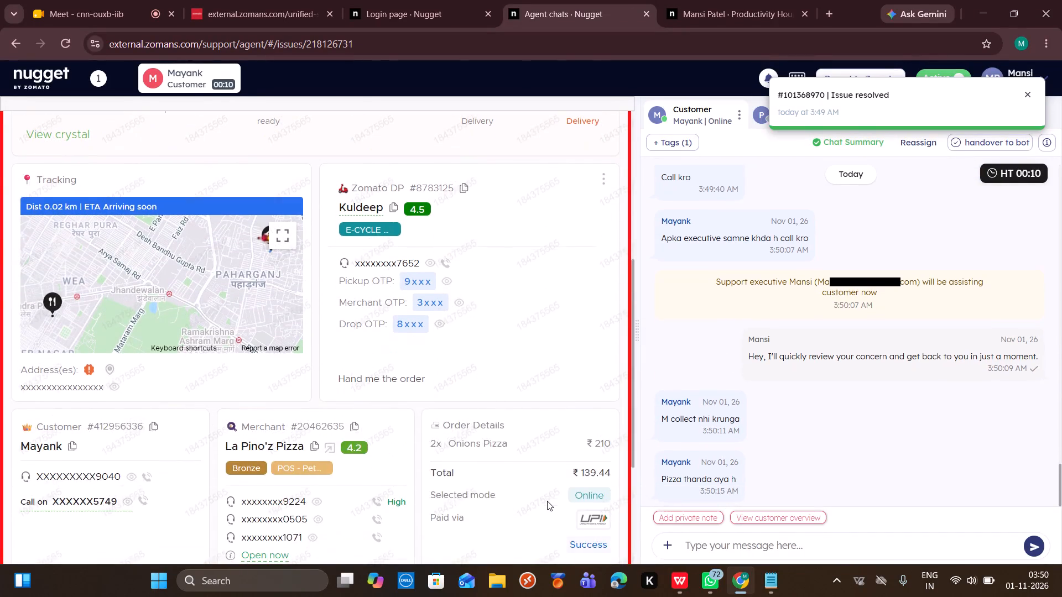
{"action": "scroll", "coordinate": [547, 501], "scroll_direction": "down", "scroll_amount": 1}
{"action": "scroll", "coordinate": [547, 501], "scroll_direction": "up", "scroll_amount": 10}
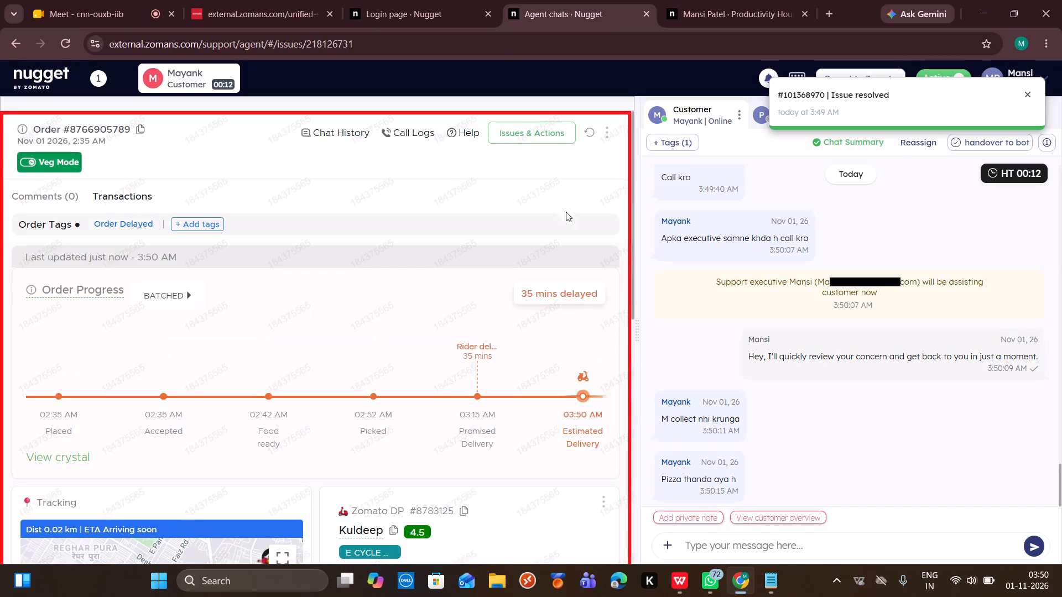
{"action": "left_click", "coordinate": [534, 137]}
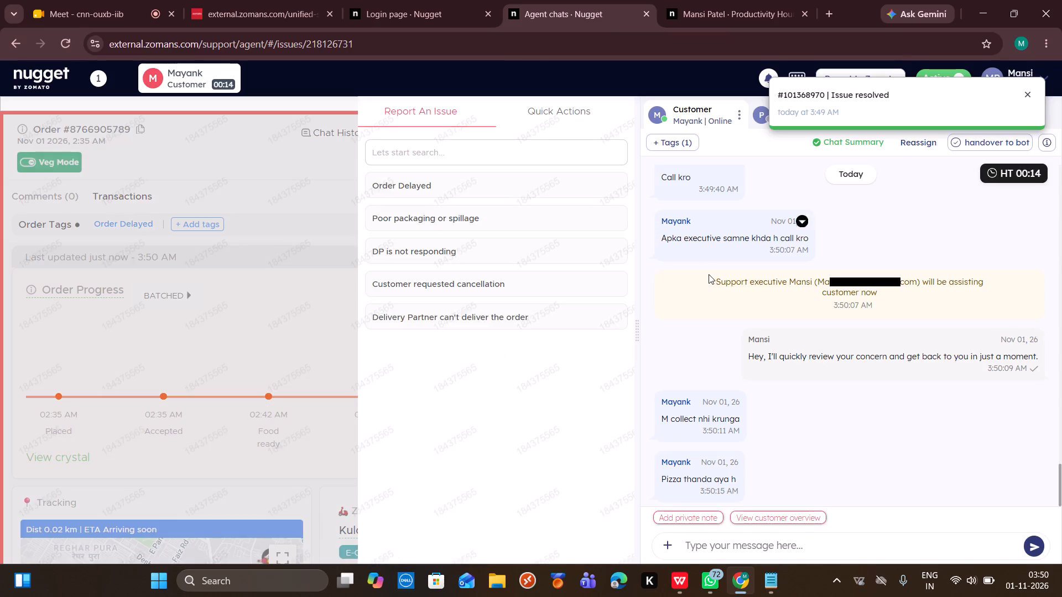
{"action": "scroll", "coordinate": [710, 275], "scroll_direction": "up", "scroll_amount": 6}
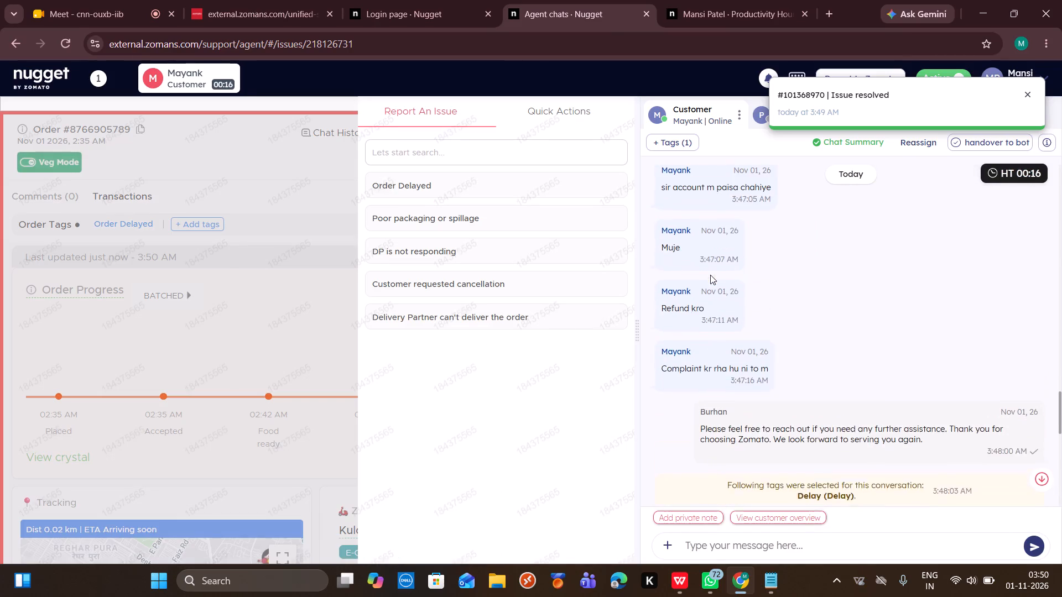
{"action": "scroll", "coordinate": [710, 275], "scroll_direction": "up", "scroll_amount": 4}
{"action": "scroll", "coordinate": [710, 275], "scroll_direction": "down", "scroll_amount": 9}
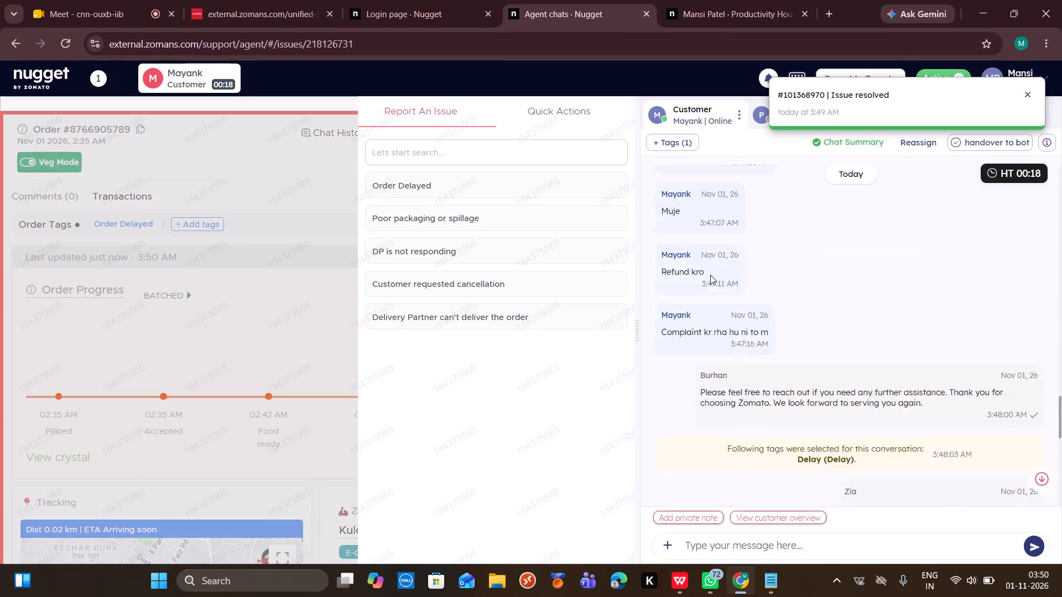
{"action": "scroll", "coordinate": [710, 275], "scroll_direction": "down", "scroll_amount": 6}
Find the canned response /CFD/Delay/Ack with "delay" and send it to the customer.
{"action": "left_click", "coordinate": [710, 548]}
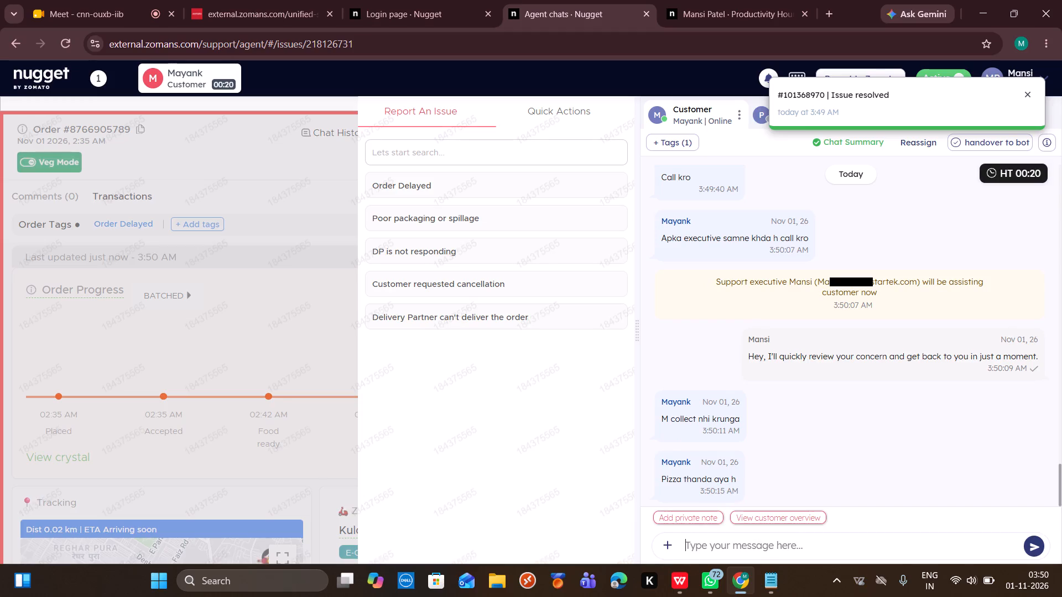
{"action": "type", "text": "/delay"}
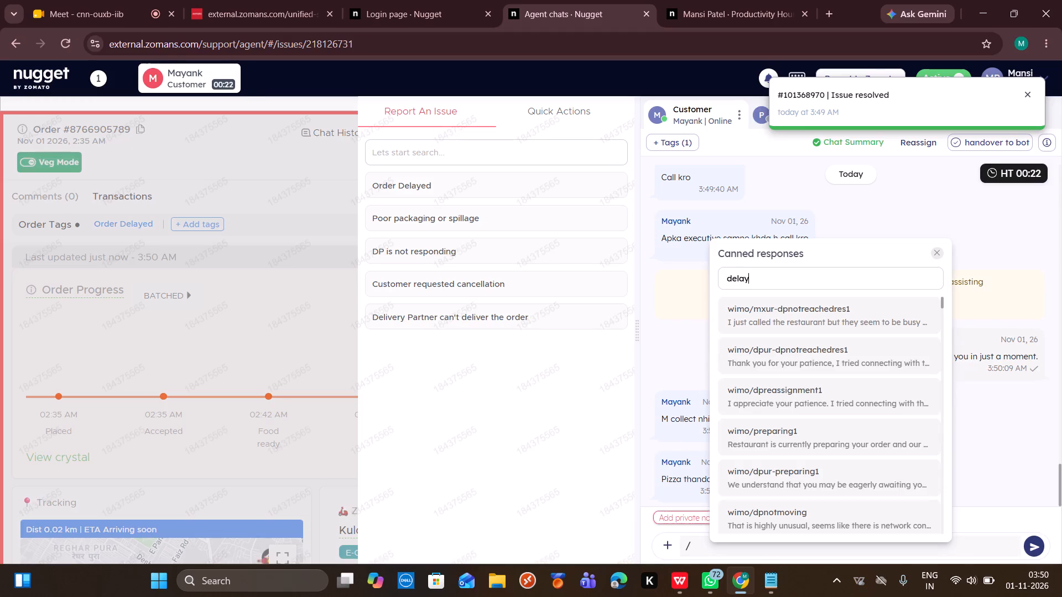
{"action": "left_click", "coordinate": [769, 390]}
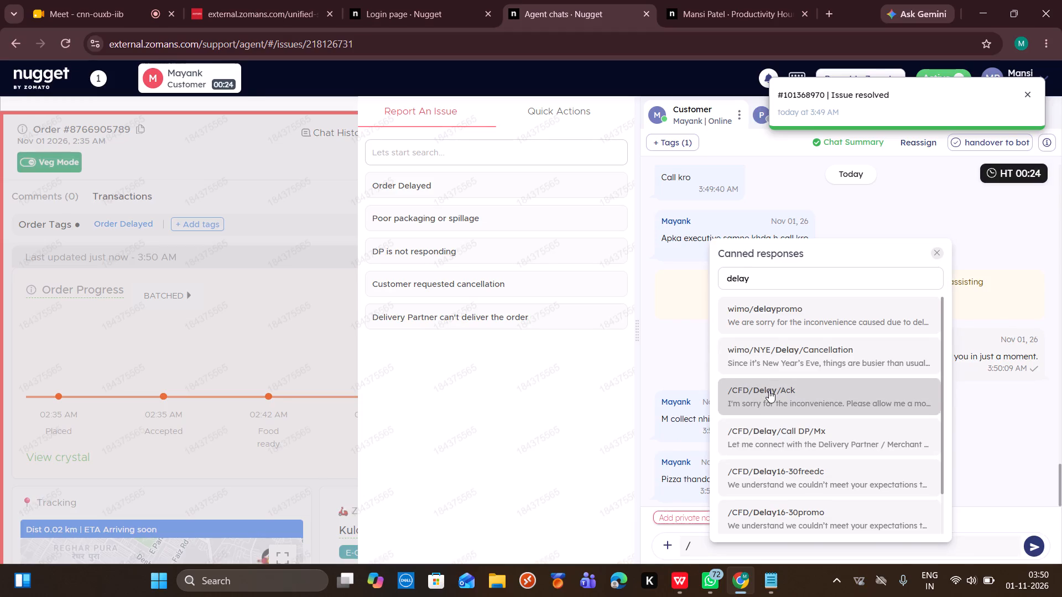
{"action": "key", "text": "Return"}
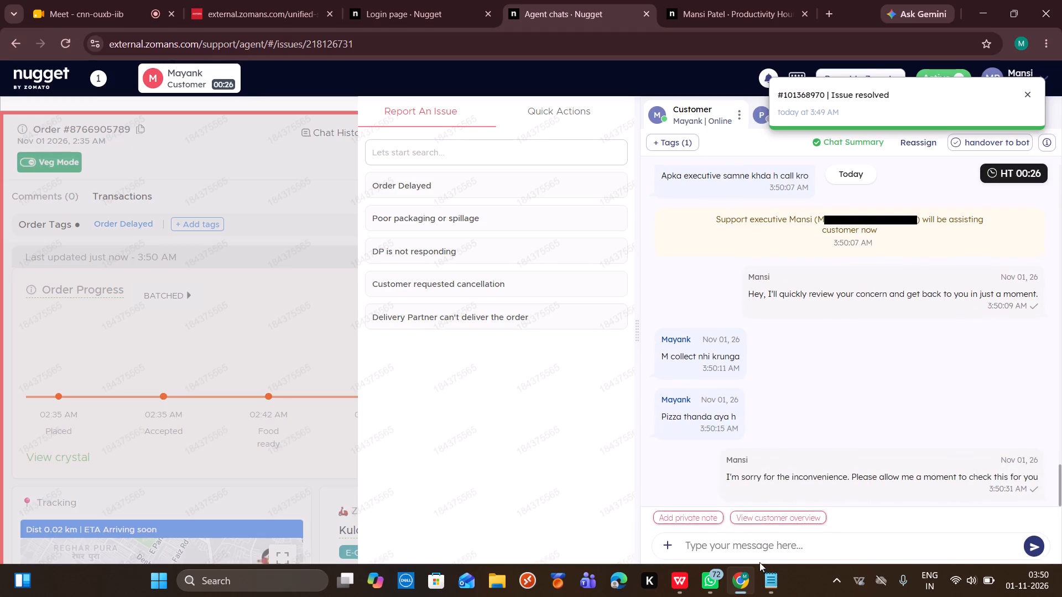
Switch to Notepad and copy the CALLING statement that starts "I will check this with the restaurant and delivery partner".
{"action": "left_click", "coordinate": [763, 577]}
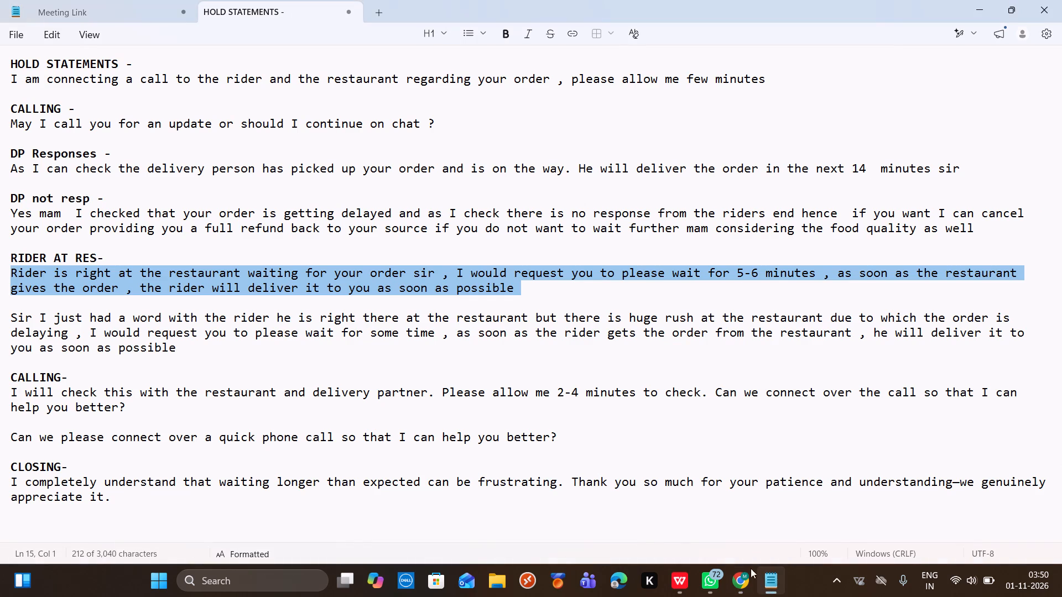
{"action": "left_click_drag", "start_coordinate": [6, 393], "coordinate": [6, 409]}
{"action": "key", "text": "ctrl+c"}
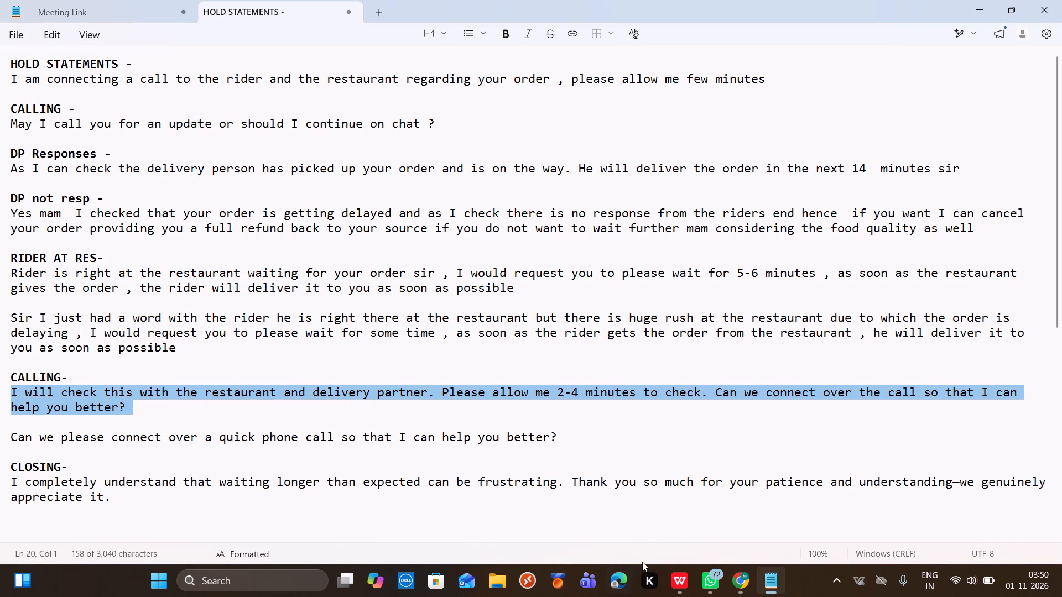
Back in the agent chat, check the customer-requested cancellation terms for "Order not required anymore" without cancelling, and refresh the order.
{"action": "left_click", "coordinate": [742, 580]}
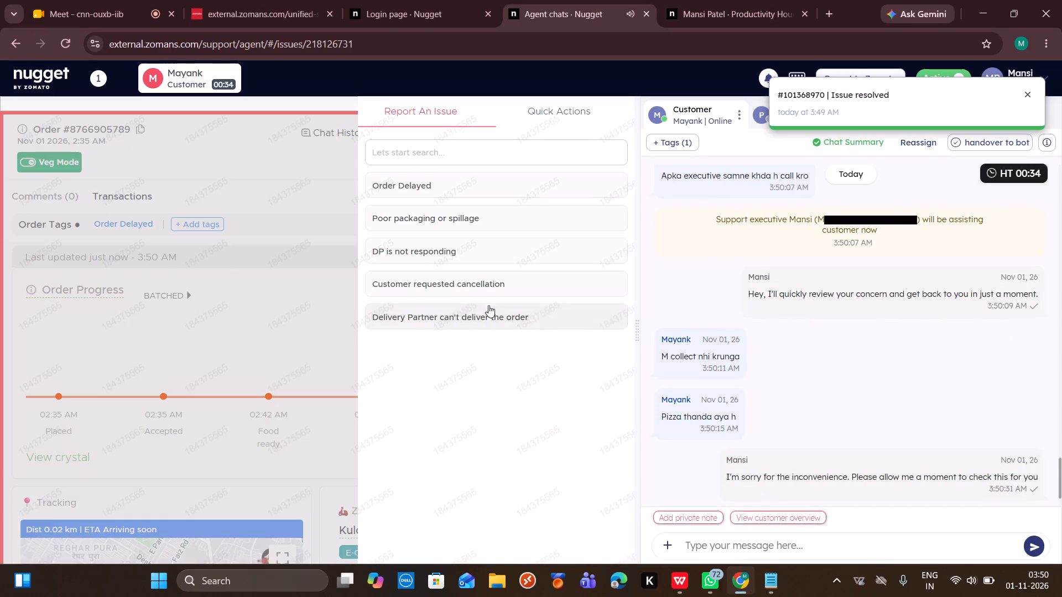
{"action": "left_click", "coordinate": [481, 282]}
{"action": "left_click", "coordinate": [433, 326]}
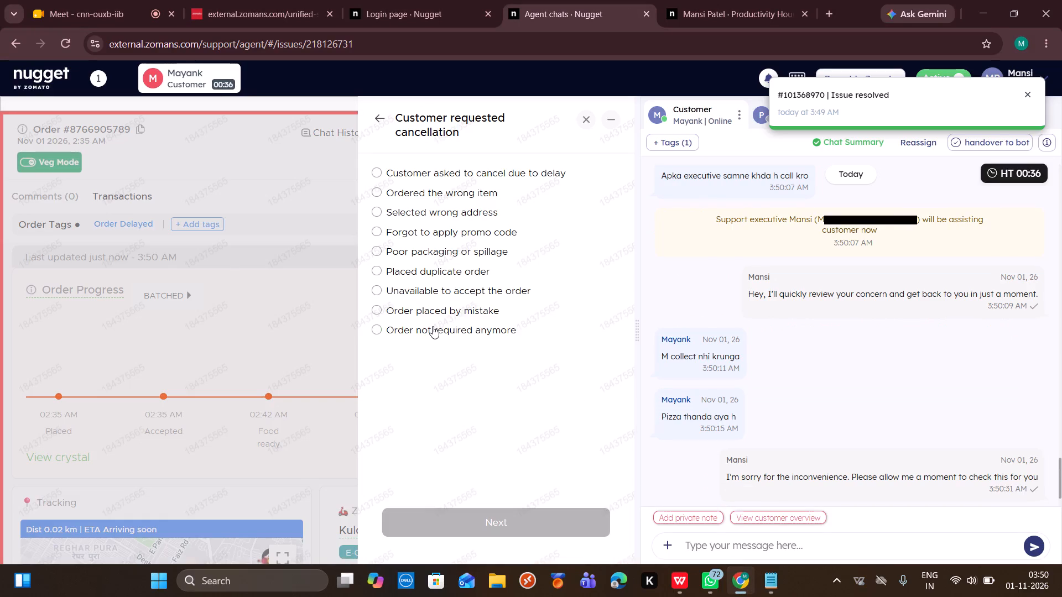
{"action": "left_click", "coordinate": [455, 513]}
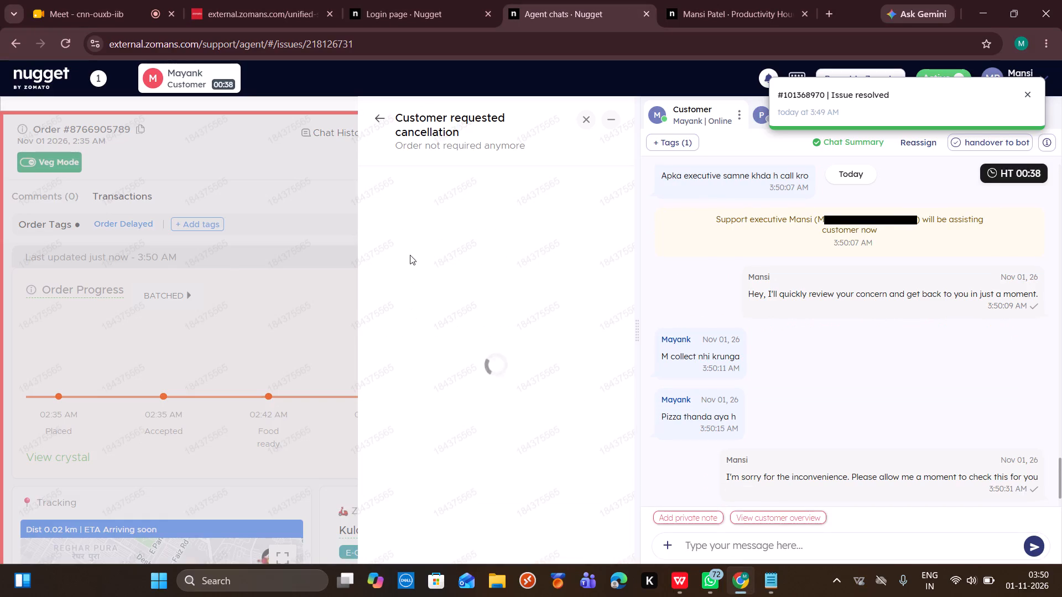
{"action": "left_click", "coordinate": [410, 256]}
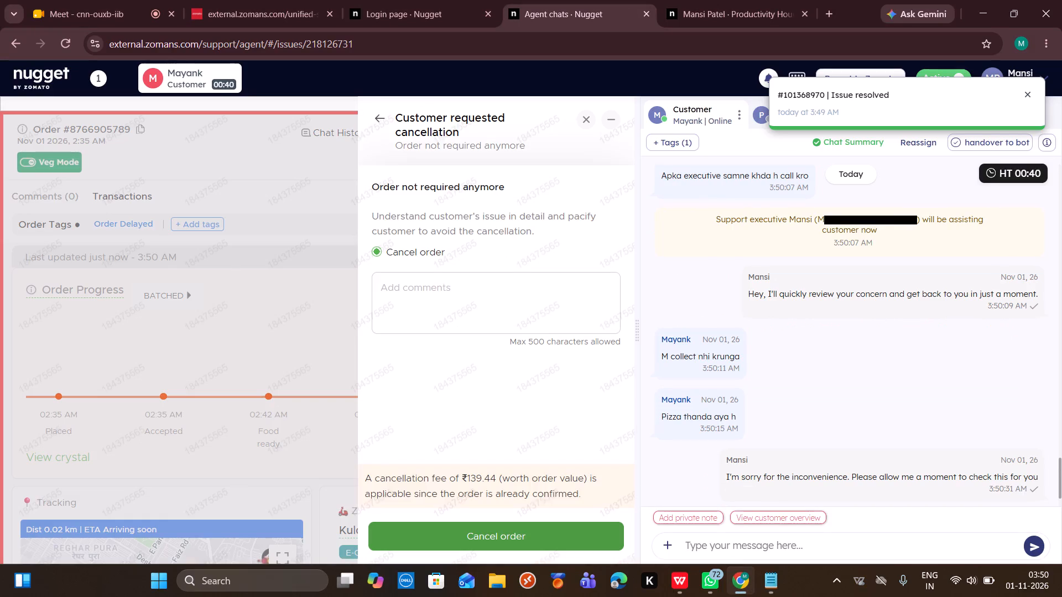
{"action": "left_click", "coordinate": [336, 337]}
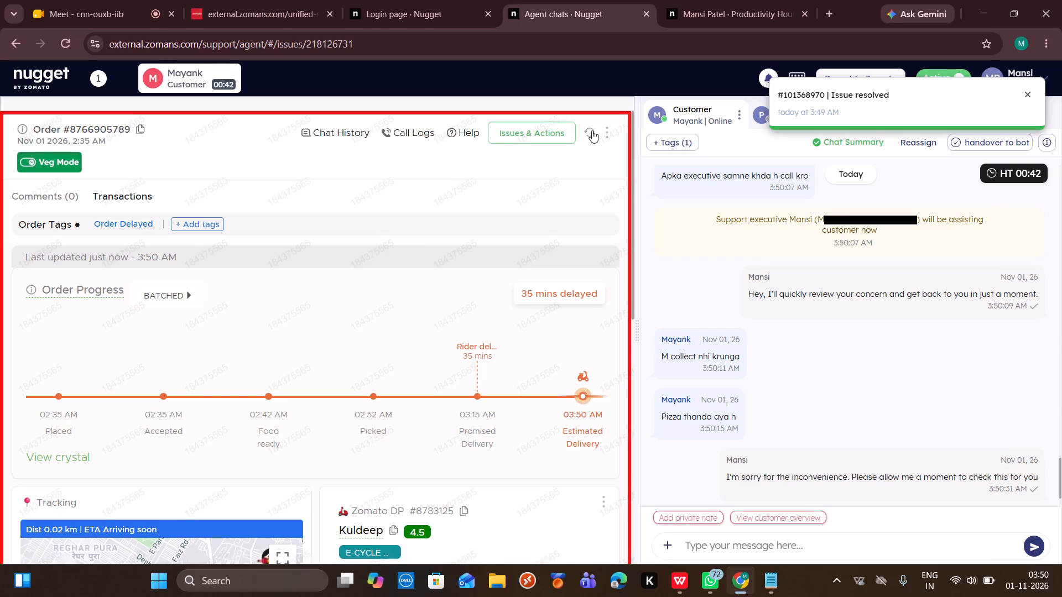
{"action": "left_click", "coordinate": [591, 130]}
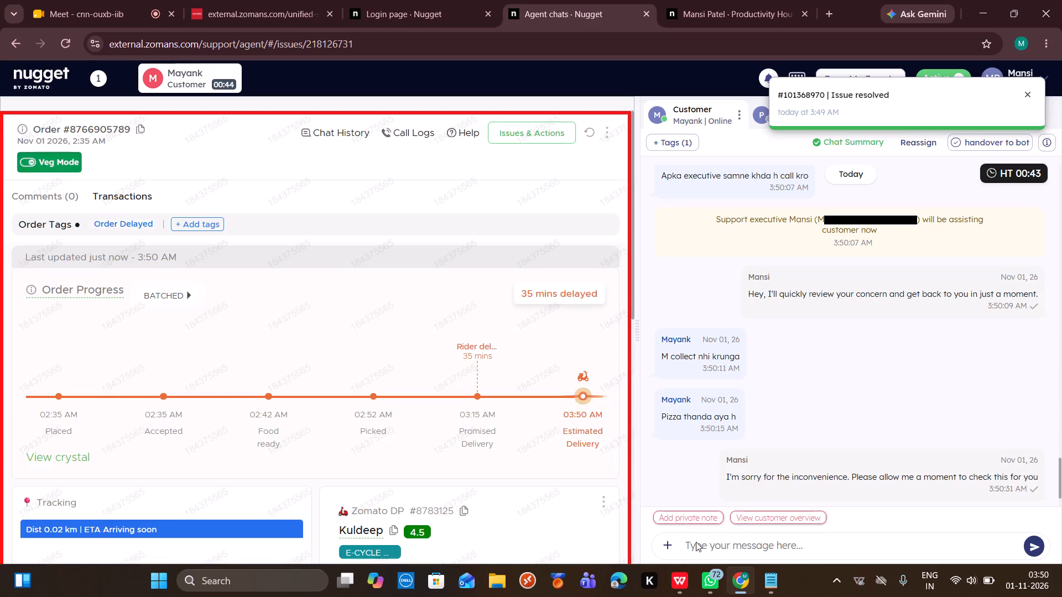
Paste the copied statement into the chat, remove its first sentence and send "Please allow me 2-4 minutes to check. Can we connect over the call so that I can help you better?".
{"action": "left_click", "coordinate": [696, 543]}
{"action": "key", "text": "ctrl+v"}
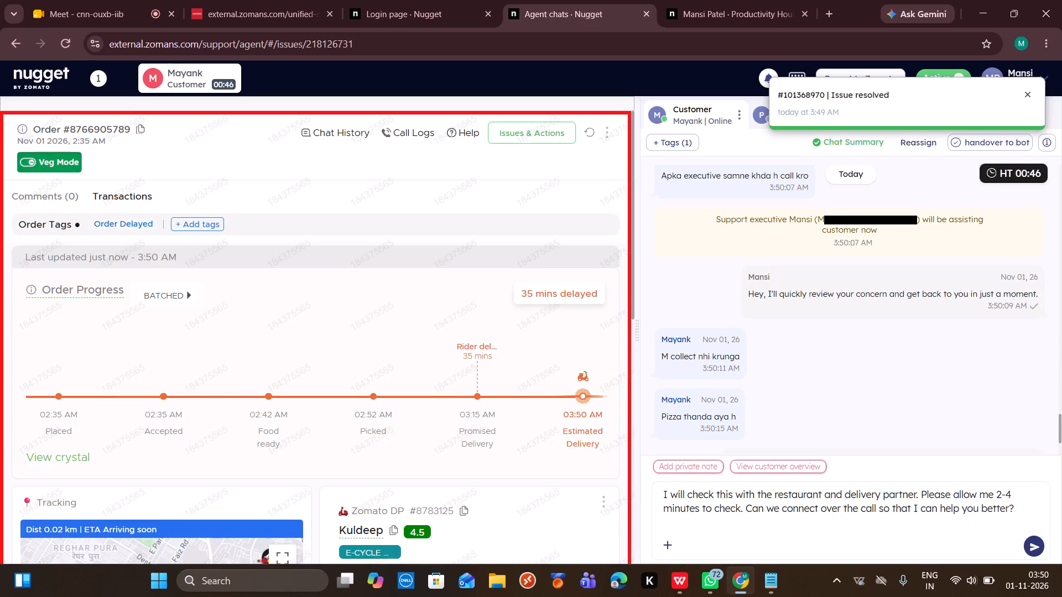
{"action": "left_click_drag", "start_coordinate": [919, 495], "coordinate": [655, 492]}
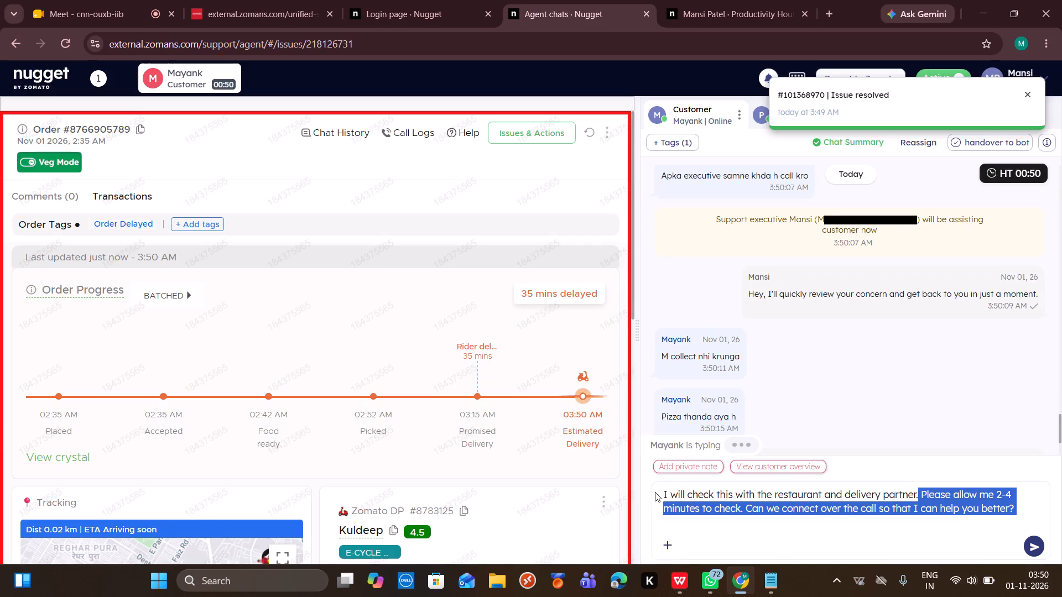
{"action": "left_click_drag", "start_coordinate": [655, 492], "coordinate": [660, 492]}
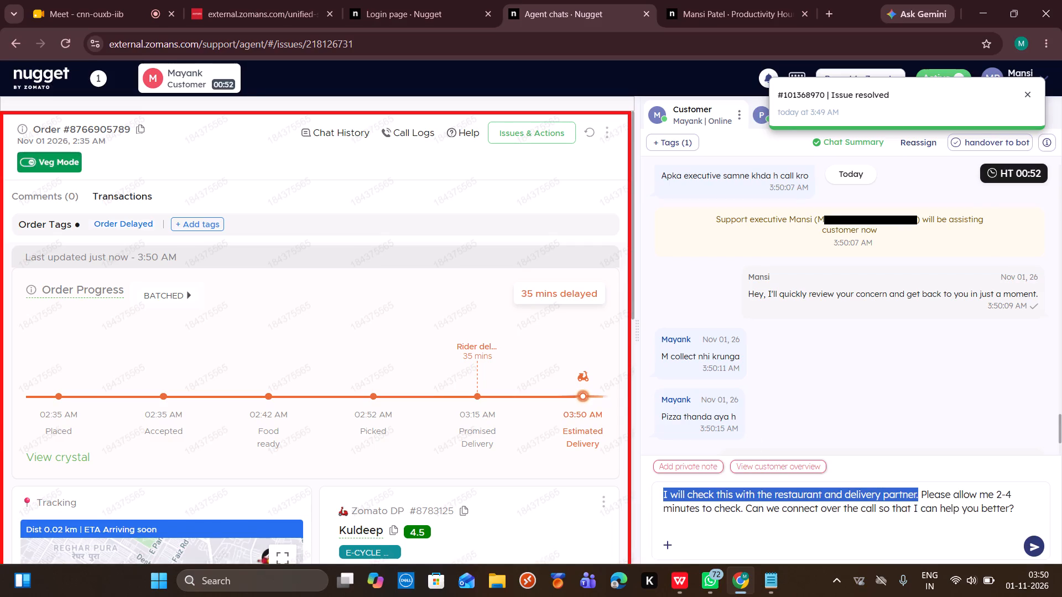
{"action": "key", "text": "BackSpace"}
{"action": "key", "text": "Right"}
{"action": "key", "text": "BackSpace"}
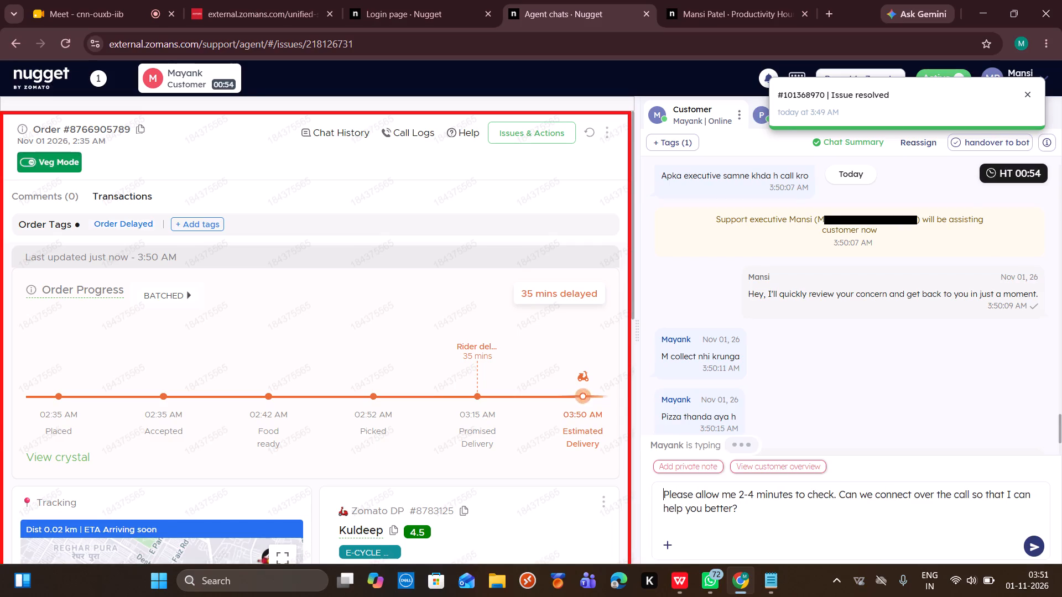
{"action": "key", "text": "Return"}
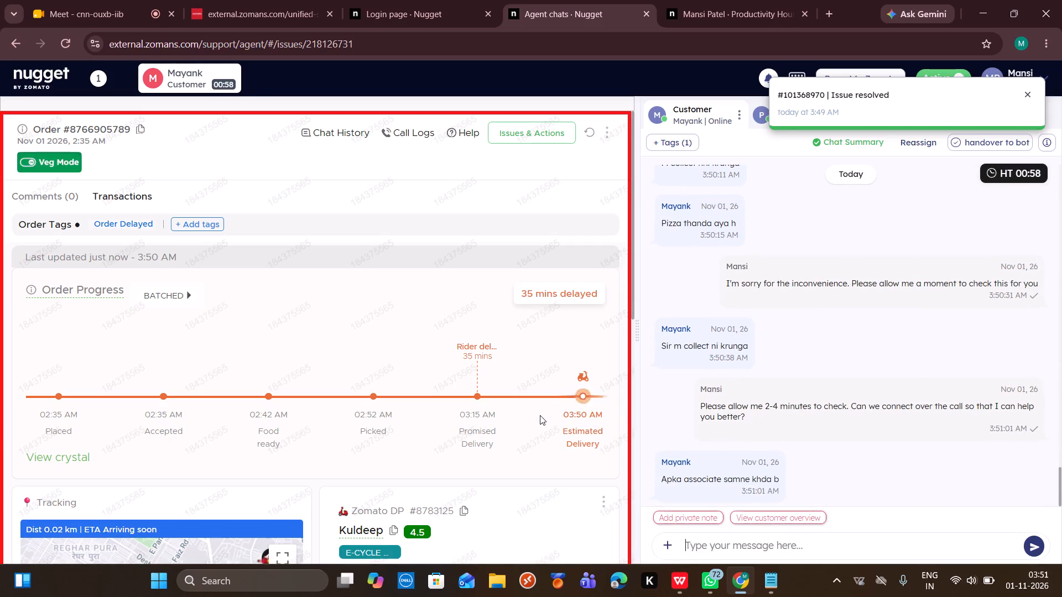
{"action": "left_click", "coordinate": [586, 135]}
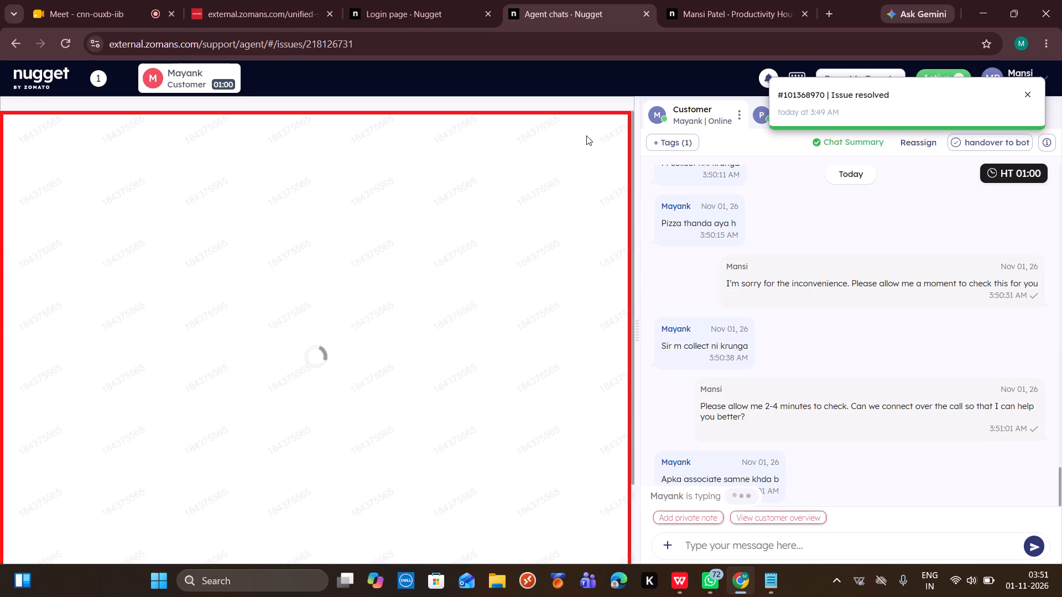
{"action": "scroll", "coordinate": [497, 462], "scroll_direction": "down", "scroll_amount": 4}
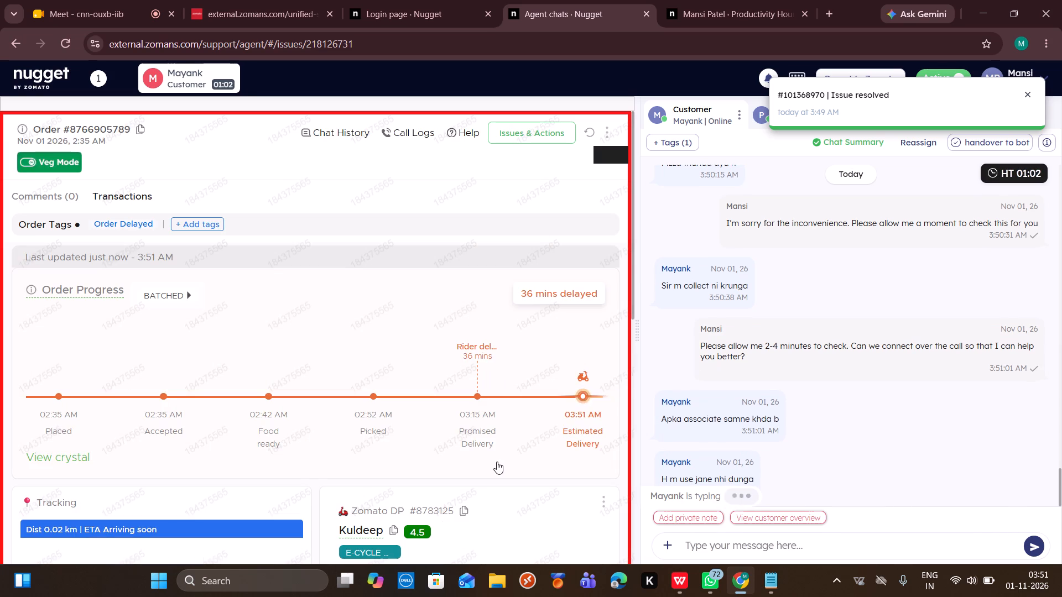
{"action": "scroll", "coordinate": [497, 462], "scroll_direction": "down", "scroll_amount": 4}
{"action": "scroll", "coordinate": [497, 462], "scroll_direction": "up", "scroll_amount": 7}
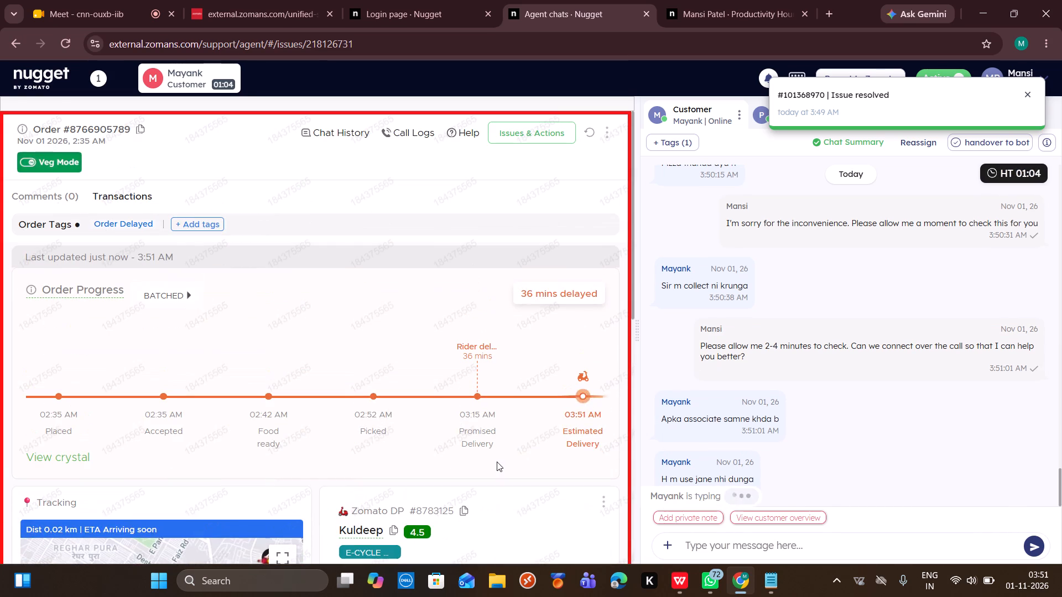
{"action": "scroll", "coordinate": [497, 462], "scroll_direction": "up", "scroll_amount": 9}
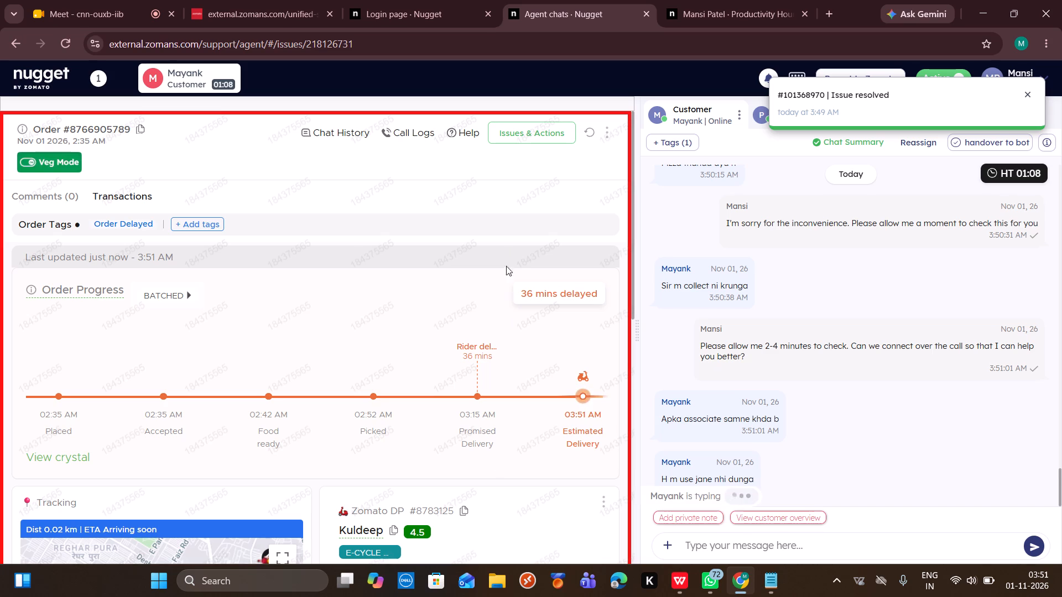
Check the Order Delayed refund terms for "Cancel the order only" and leave without cancelling the order.
{"action": "left_click", "coordinate": [549, 140]}
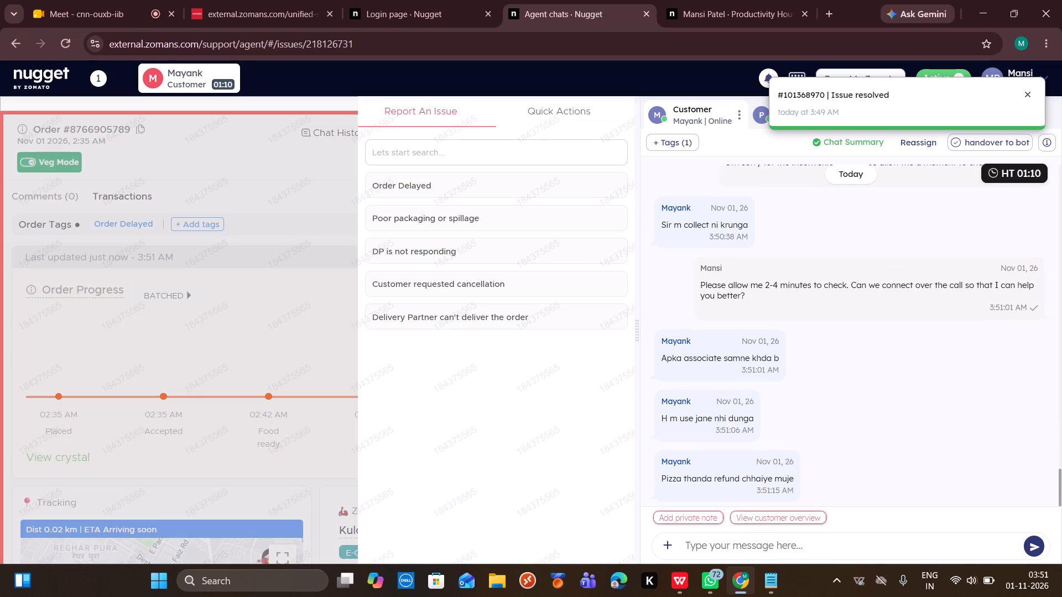
{"action": "left_click", "coordinate": [491, 189]}
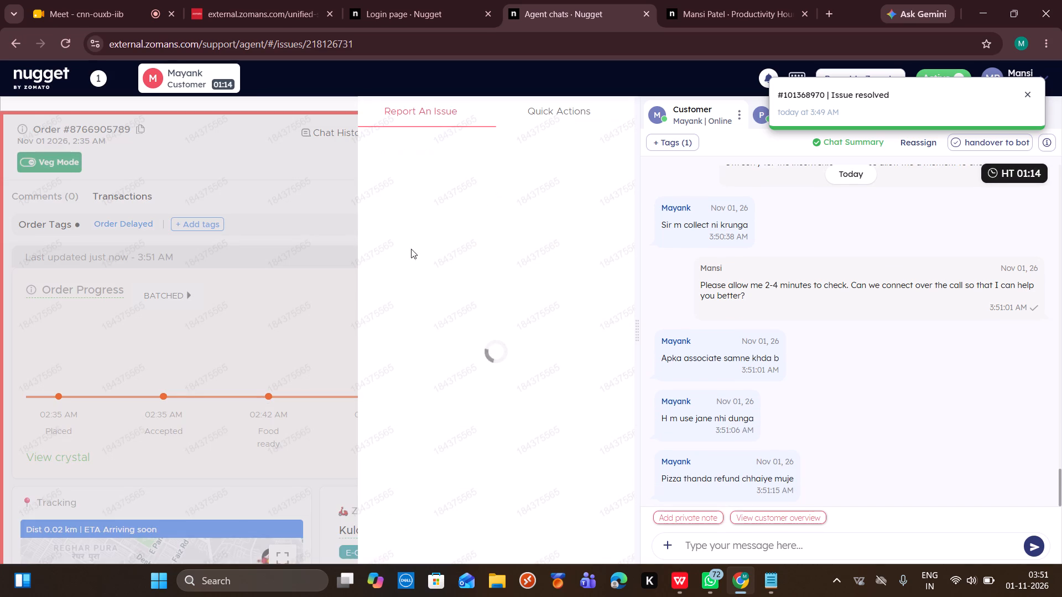
{"action": "left_click", "coordinate": [420, 303]}
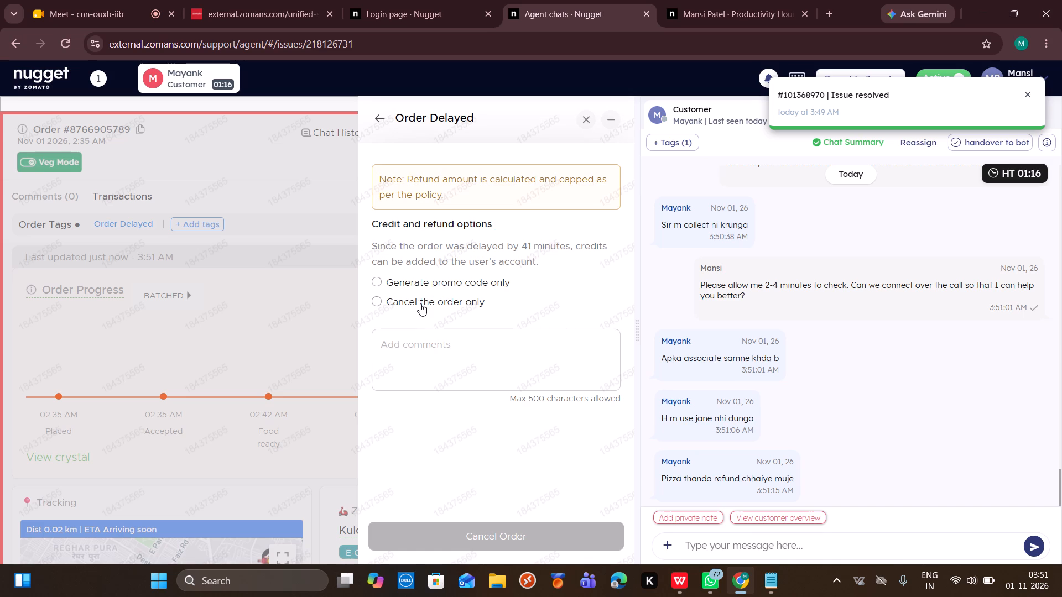
{"action": "left_click", "coordinate": [319, 333]}
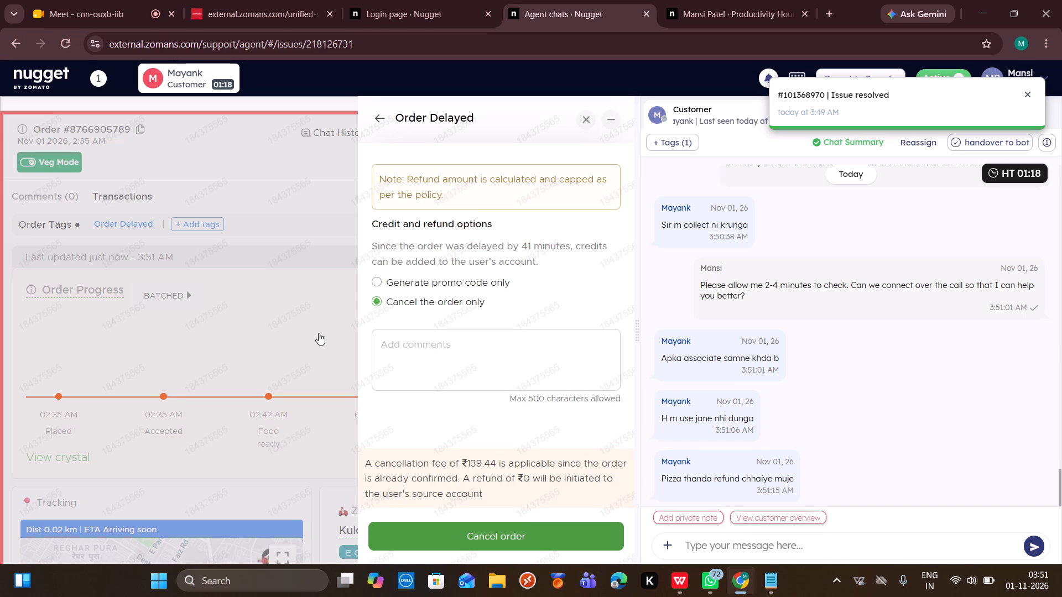
{"action": "left_click", "coordinate": [586, 134]}
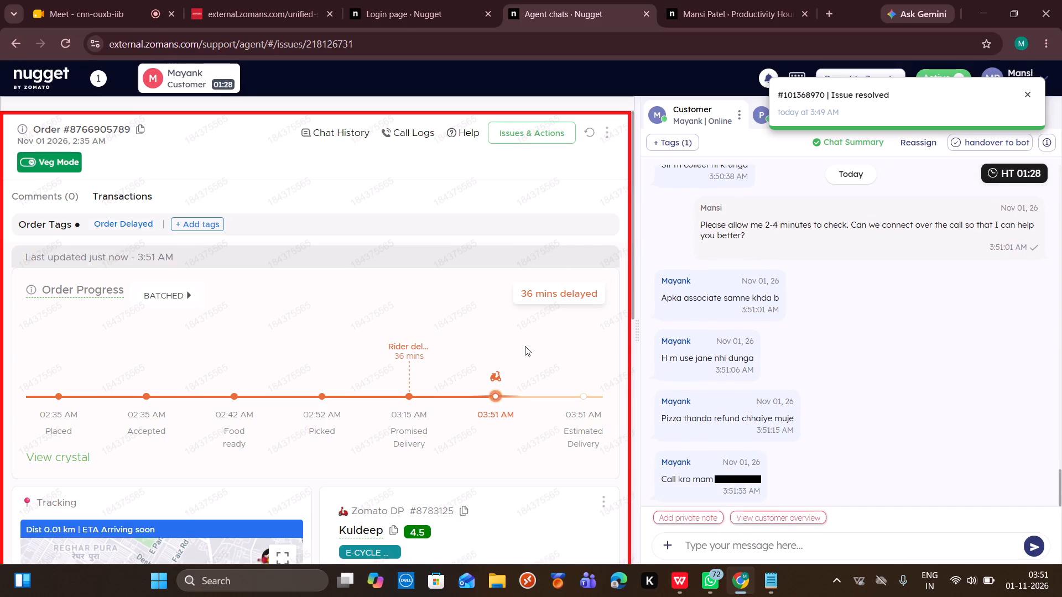
{"action": "scroll", "coordinate": [523, 364], "scroll_direction": "down", "scroll_amount": 2}
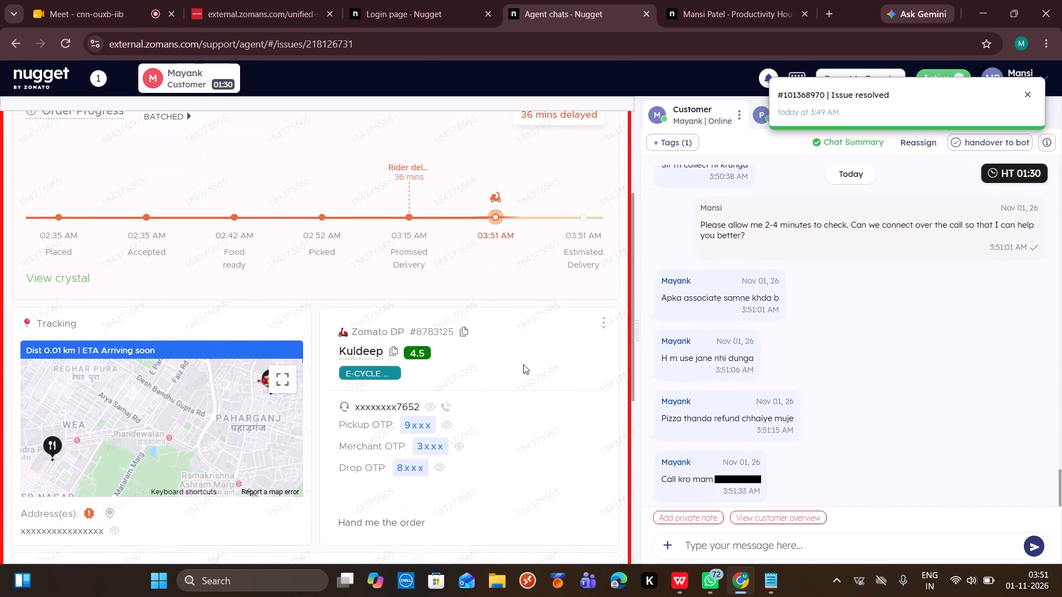
{"action": "scroll", "coordinate": [523, 364], "scroll_direction": "down", "scroll_amount": 1}
{"action": "scroll", "coordinate": [523, 364], "scroll_direction": "up", "scroll_amount": 2}
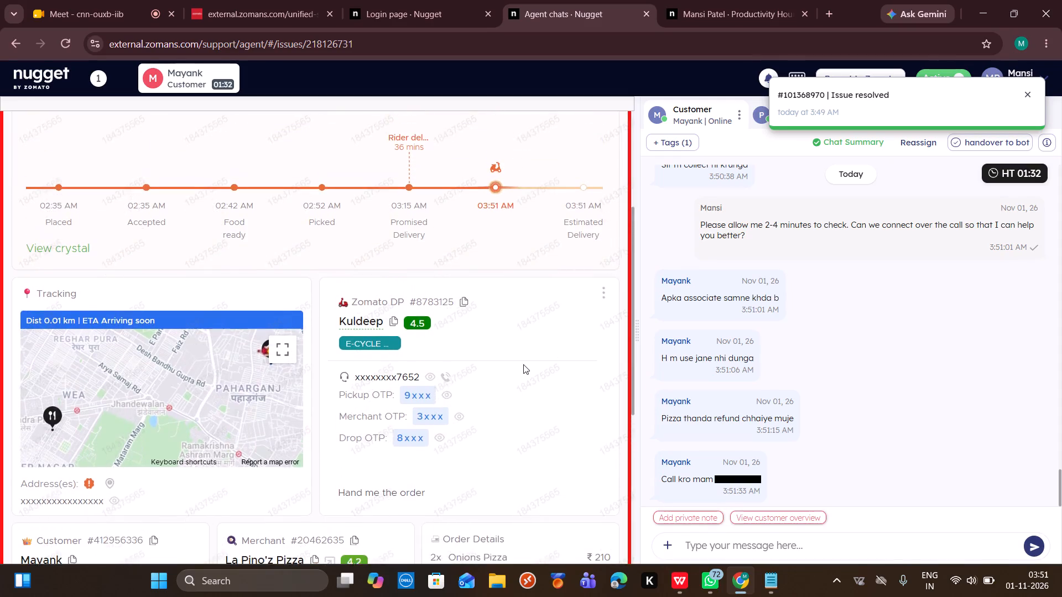
{"action": "scroll", "coordinate": [523, 364], "scroll_direction": "up", "scroll_amount": 6}
{"action": "left_click", "coordinate": [584, 133]}
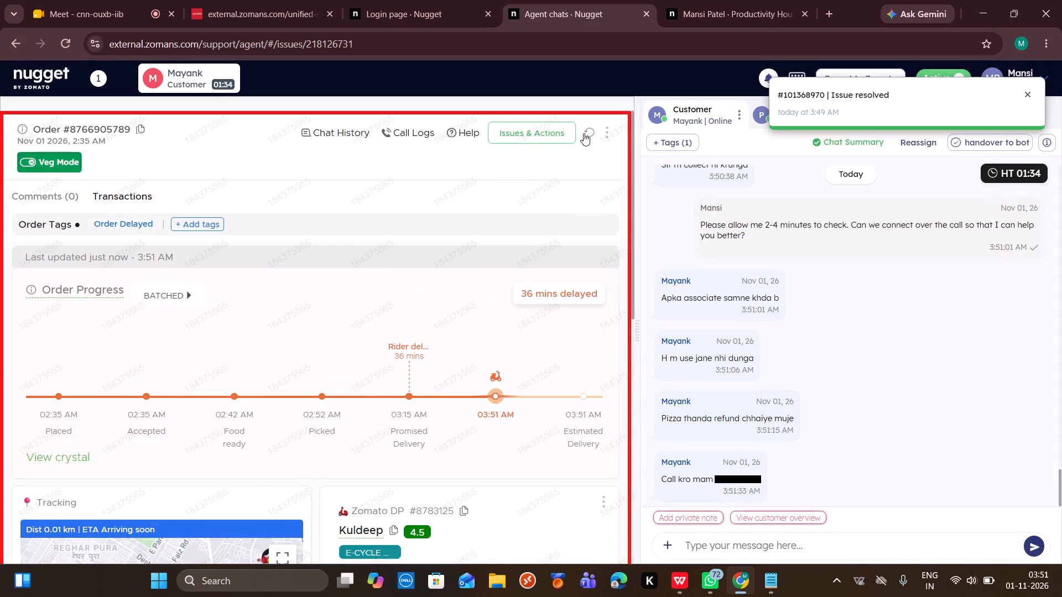
{"action": "scroll", "coordinate": [555, 415], "scroll_direction": "down", "scroll_amount": 1}
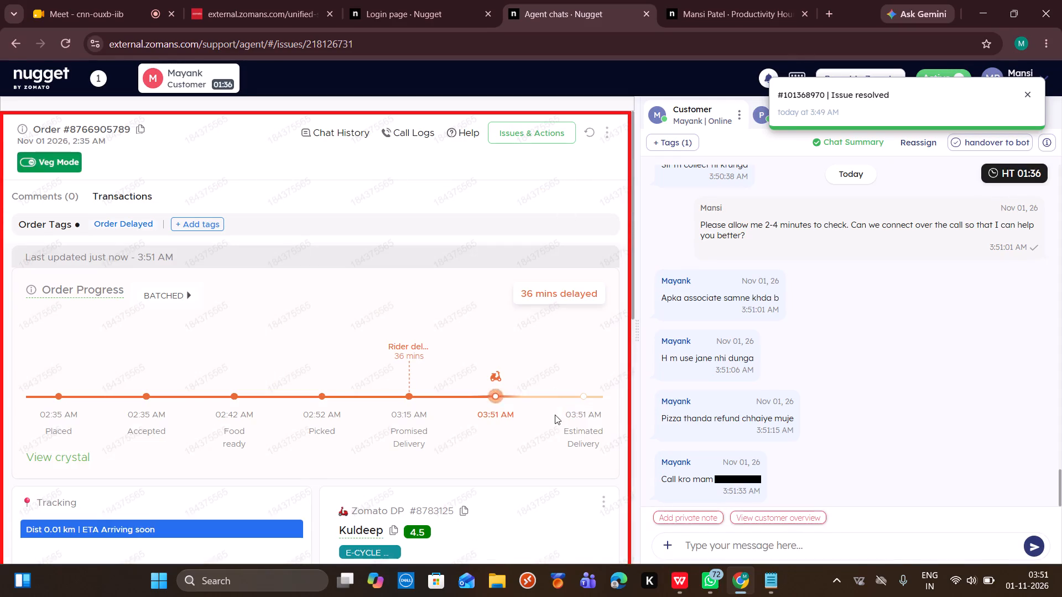
{"action": "scroll", "coordinate": [555, 415], "scroll_direction": "down", "scroll_amount": 1}
{"action": "left_click_drag", "start_coordinate": [387, 34], "coordinate": [410, 0]}
{"action": "left_click", "coordinate": [418, 143]}
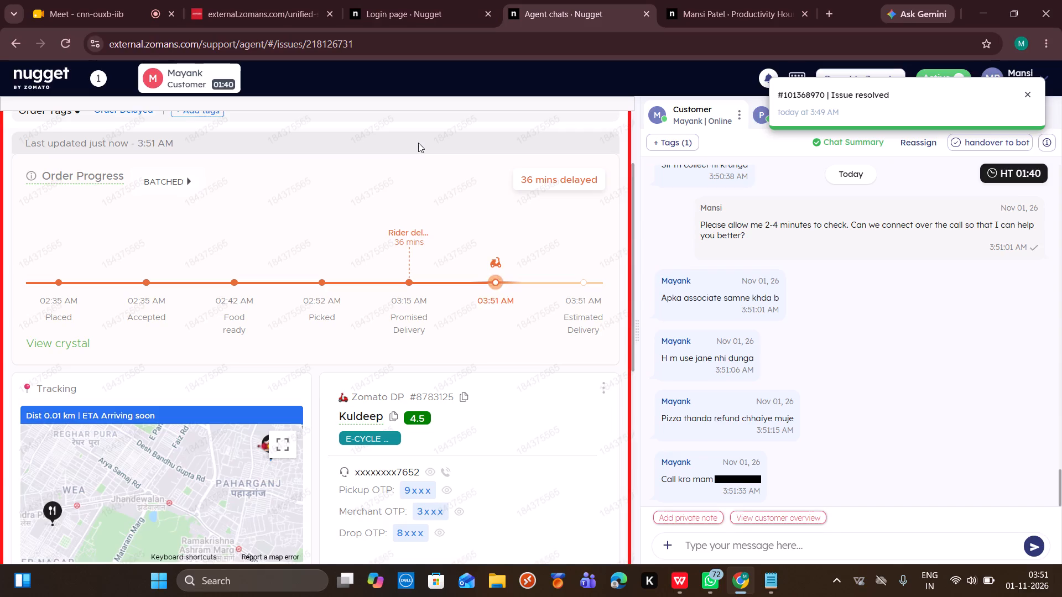
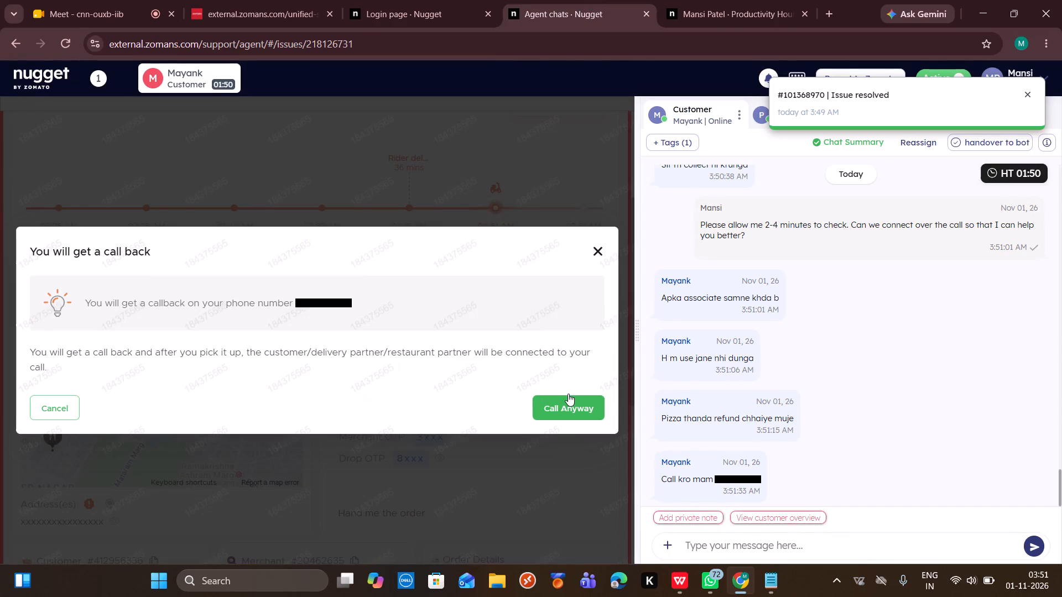
{"action": "left_click", "coordinate": [571, 397]}
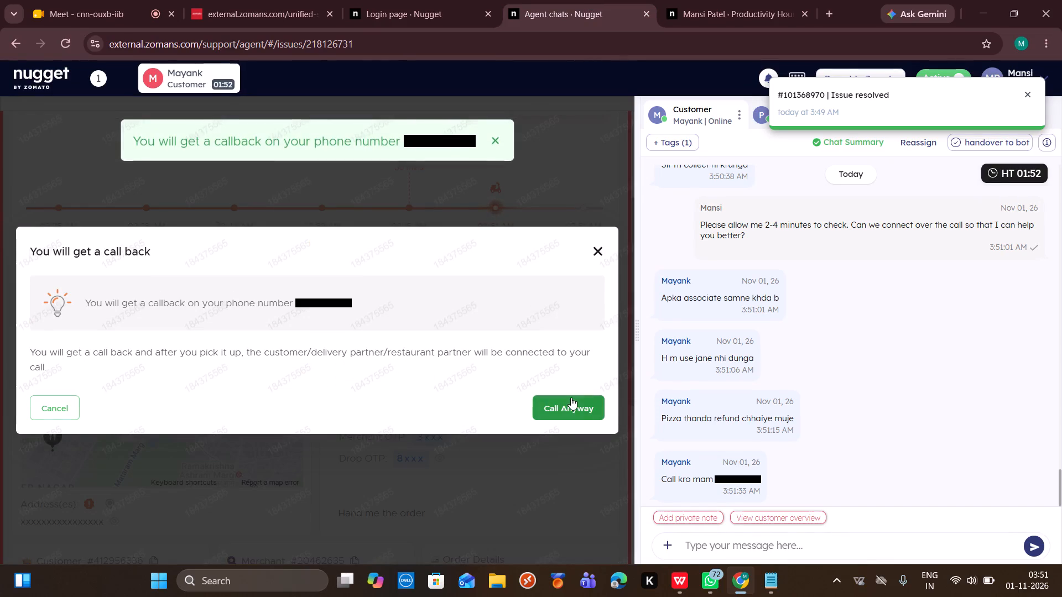
{"action": "scroll", "coordinate": [571, 397], "scroll_direction": "up", "scroll_amount": 3}
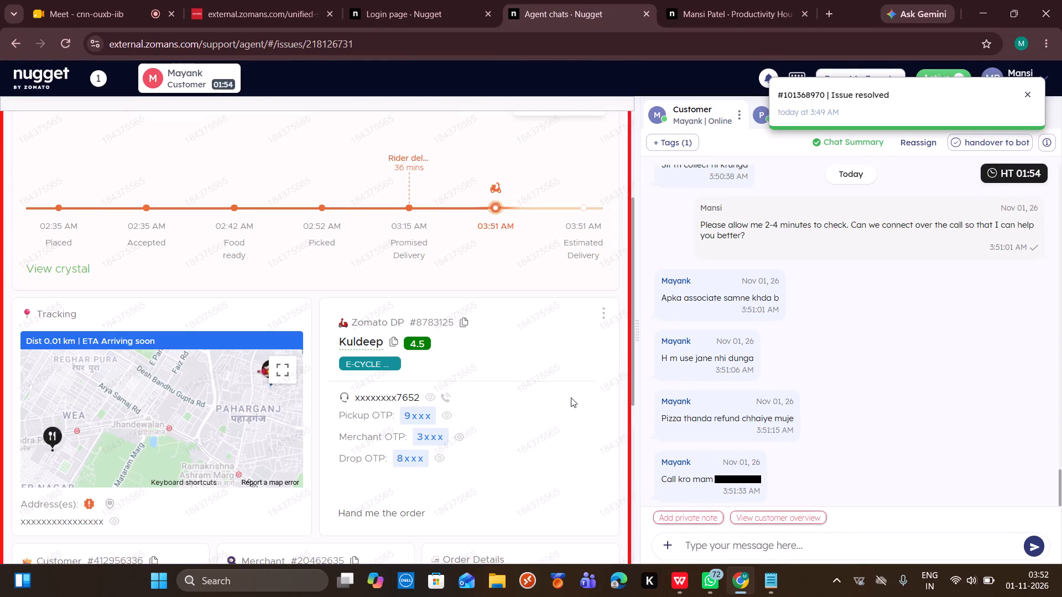
{"action": "scroll", "coordinate": [571, 397], "scroll_direction": "up", "scroll_amount": 8}
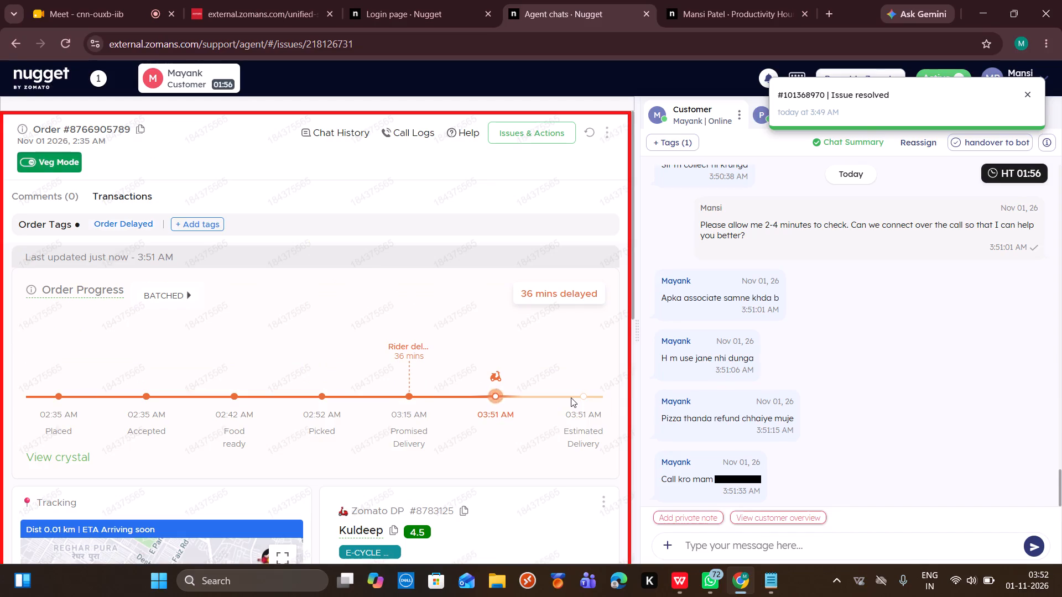
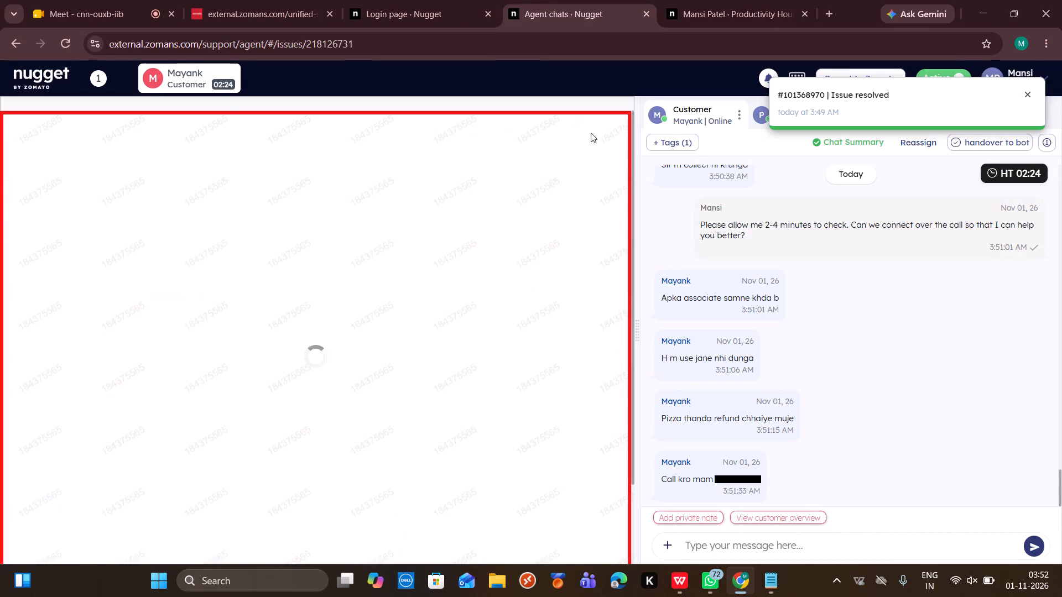
{"action": "scroll", "coordinate": [542, 366], "scroll_direction": "down", "scroll_amount": 2}
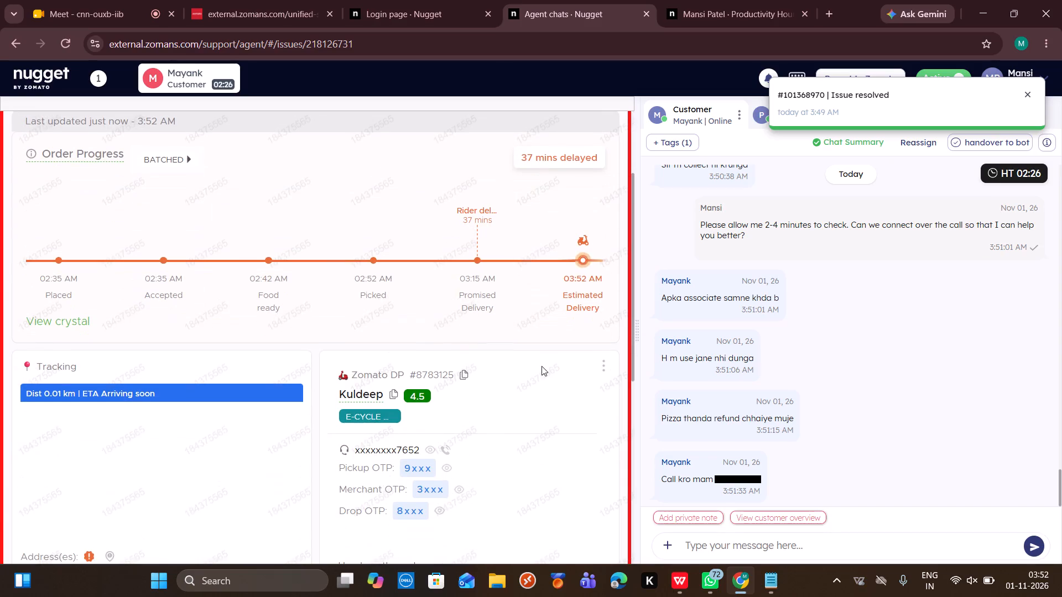
{"action": "scroll", "coordinate": [542, 366], "scroll_direction": "down", "scroll_amount": 2}
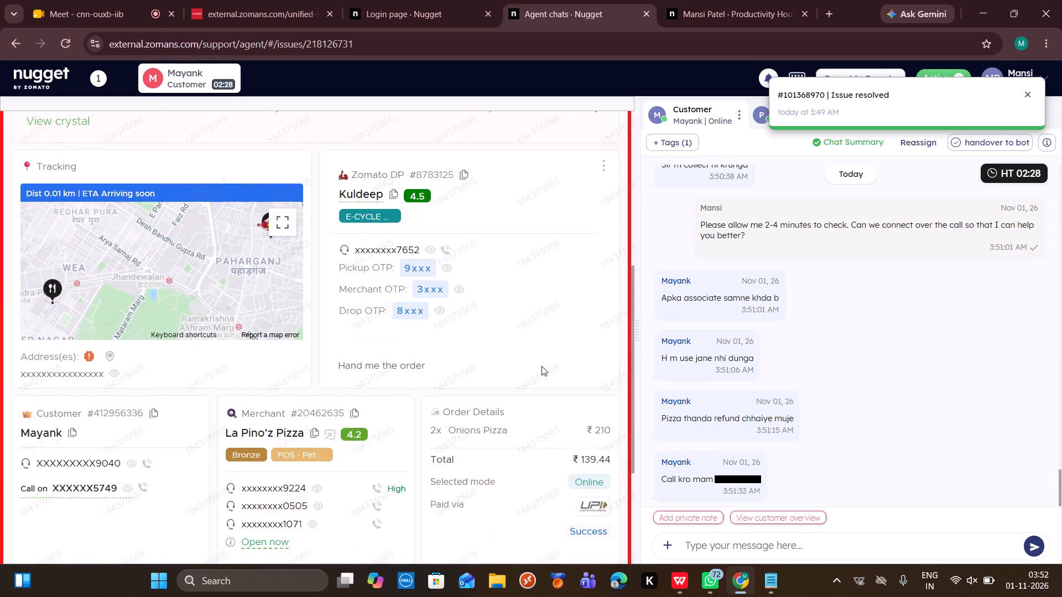
{"action": "scroll", "coordinate": [542, 366], "scroll_direction": "down", "scroll_amount": 1}
{"action": "scroll", "coordinate": [542, 366], "scroll_direction": "up", "scroll_amount": 6}
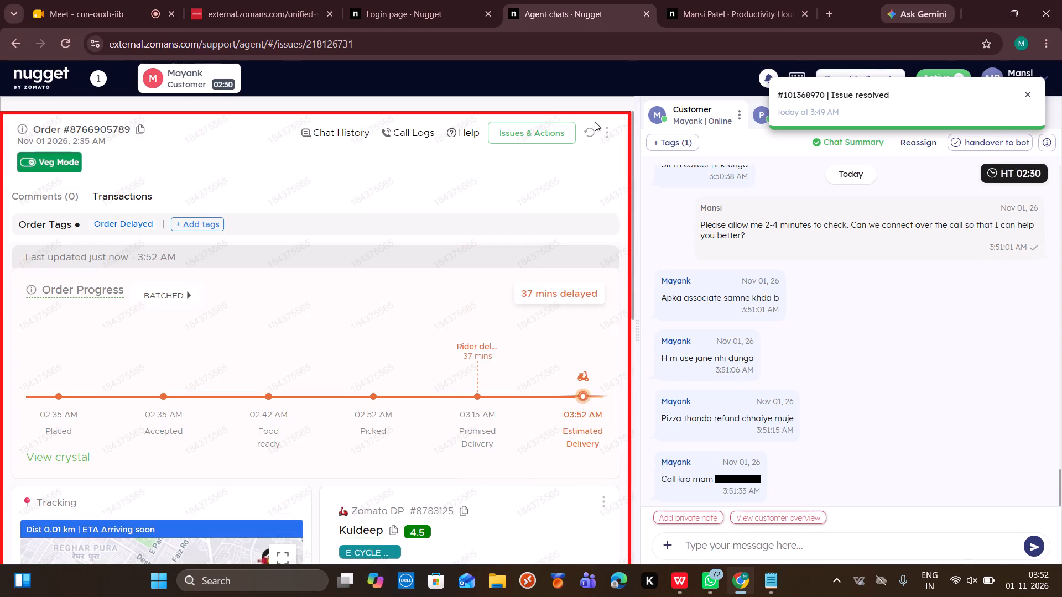
{"action": "left_click", "coordinate": [592, 134]}
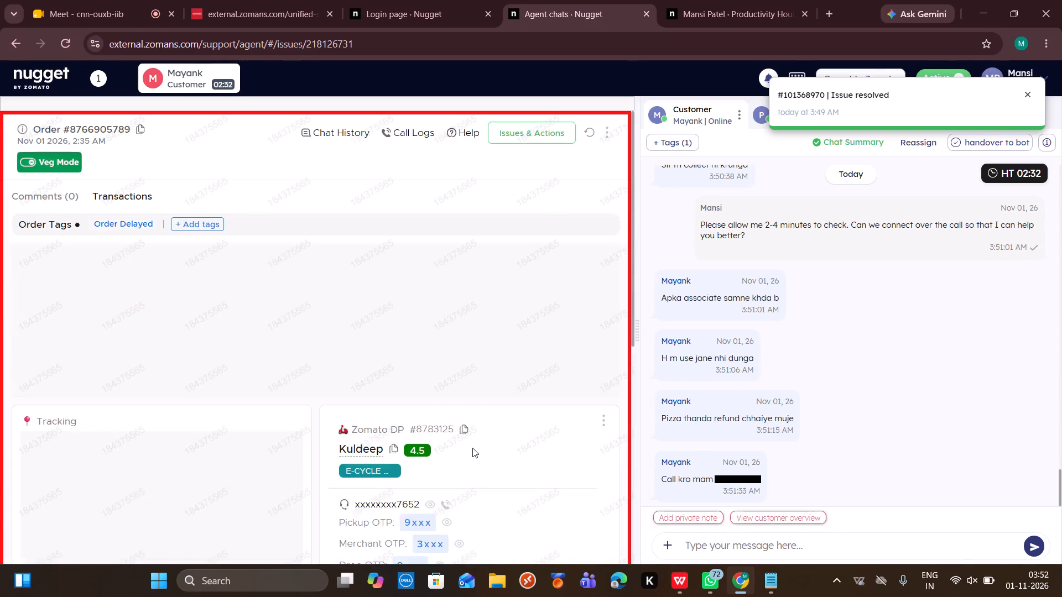
{"action": "scroll", "coordinate": [472, 448], "scroll_direction": "down", "scroll_amount": 1}
{"action": "scroll", "coordinate": [472, 448], "scroll_direction": "up", "scroll_amount": 5}
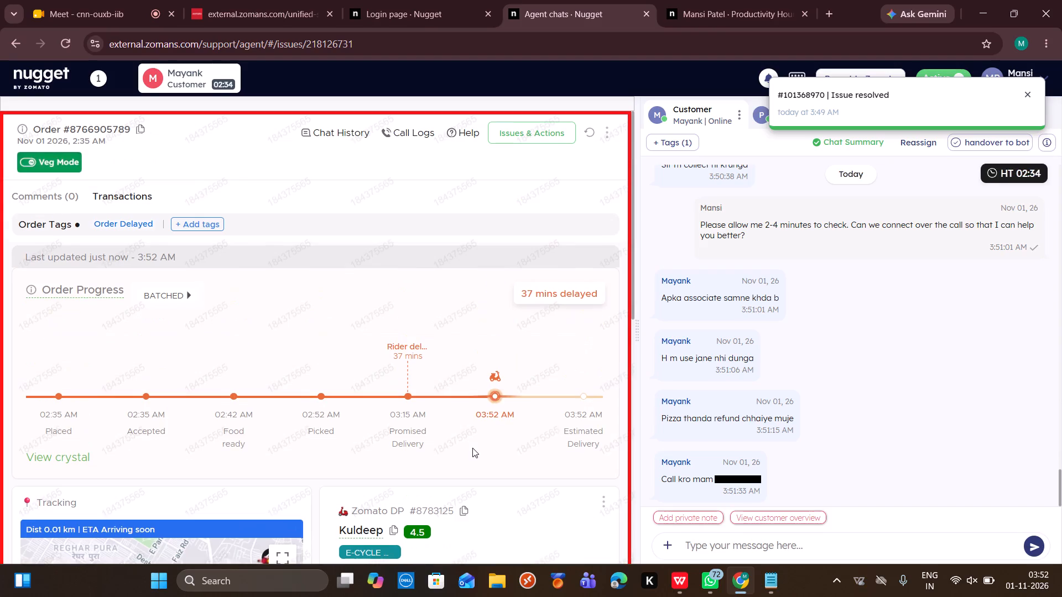
{"action": "scroll", "coordinate": [472, 448], "scroll_direction": "down", "scroll_amount": 1}
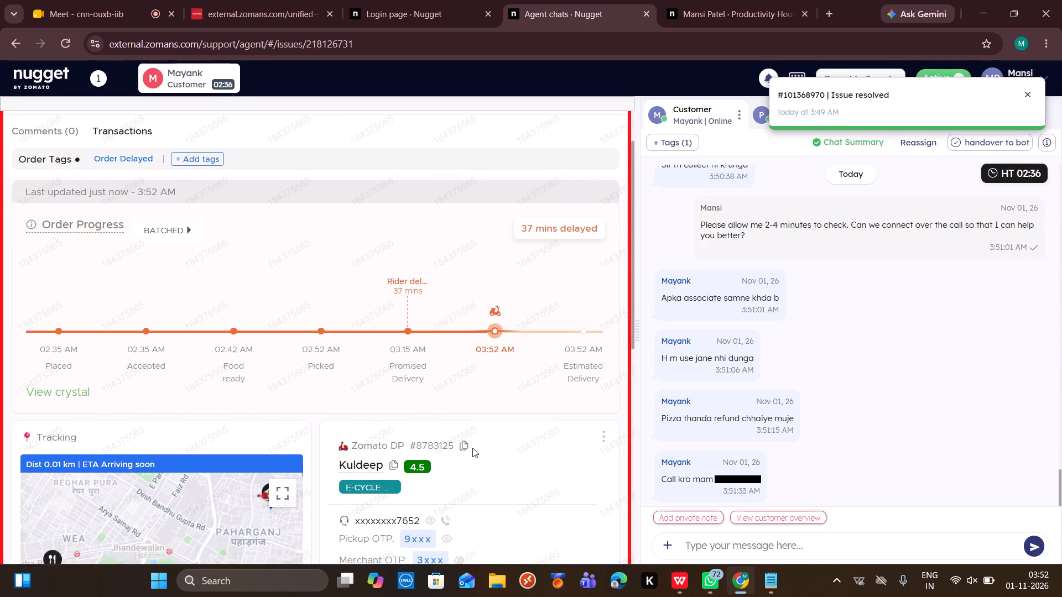
{"action": "scroll", "coordinate": [472, 448], "scroll_direction": "up", "scroll_amount": 4}
{"action": "scroll", "coordinate": [472, 448], "scroll_direction": "down", "scroll_amount": 1}
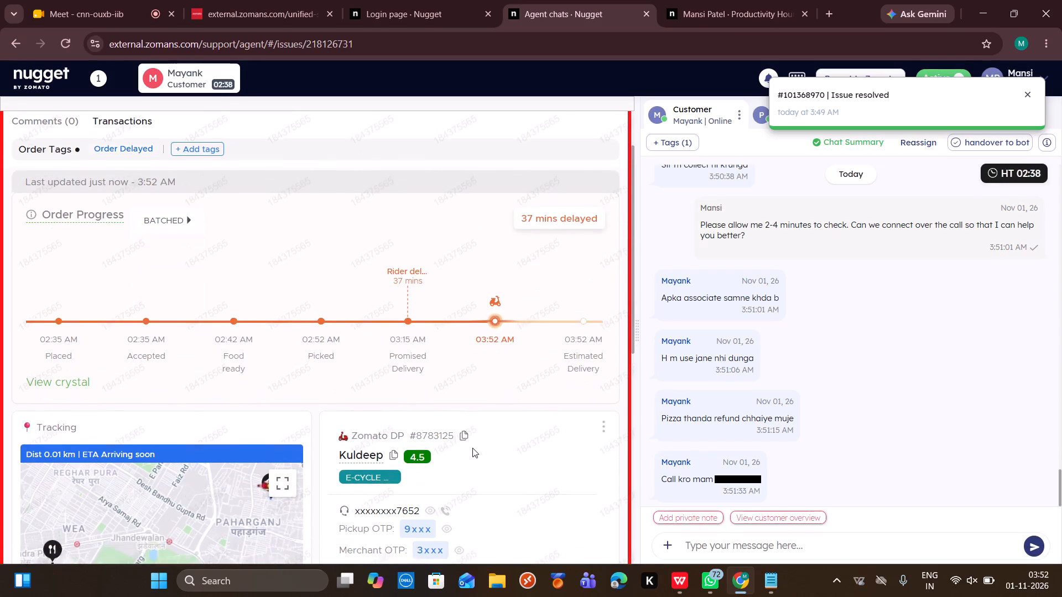
{"action": "scroll", "coordinate": [472, 448], "scroll_direction": "up", "scroll_amount": 3}
{"action": "scroll", "coordinate": [472, 448], "scroll_direction": "down", "scroll_amount": 1}
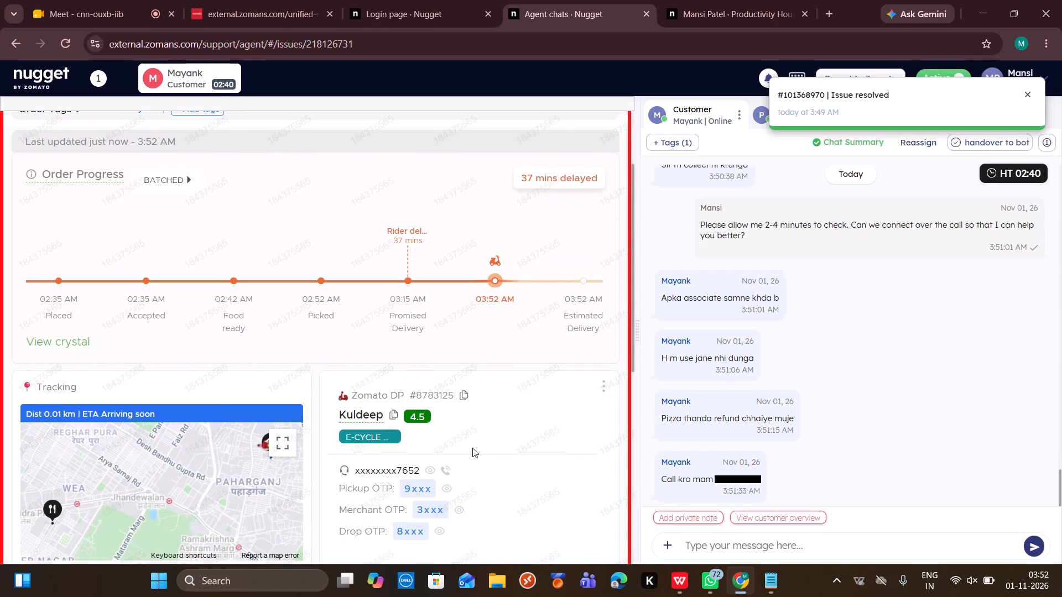
{"action": "scroll", "coordinate": [512, 330], "scroll_direction": "up", "scroll_amount": 5}
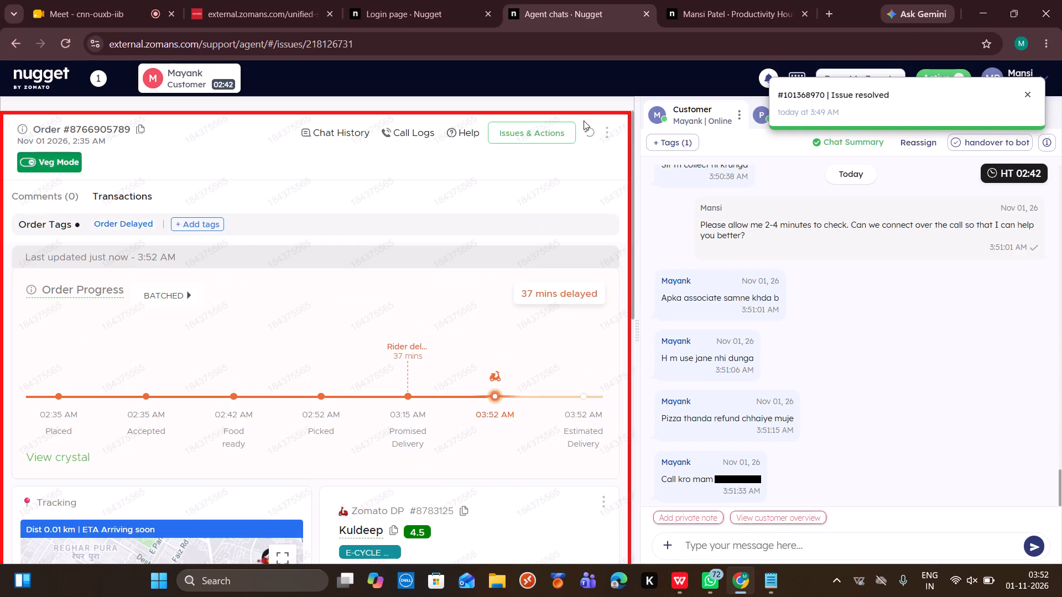
{"action": "left_click", "coordinate": [590, 130]}
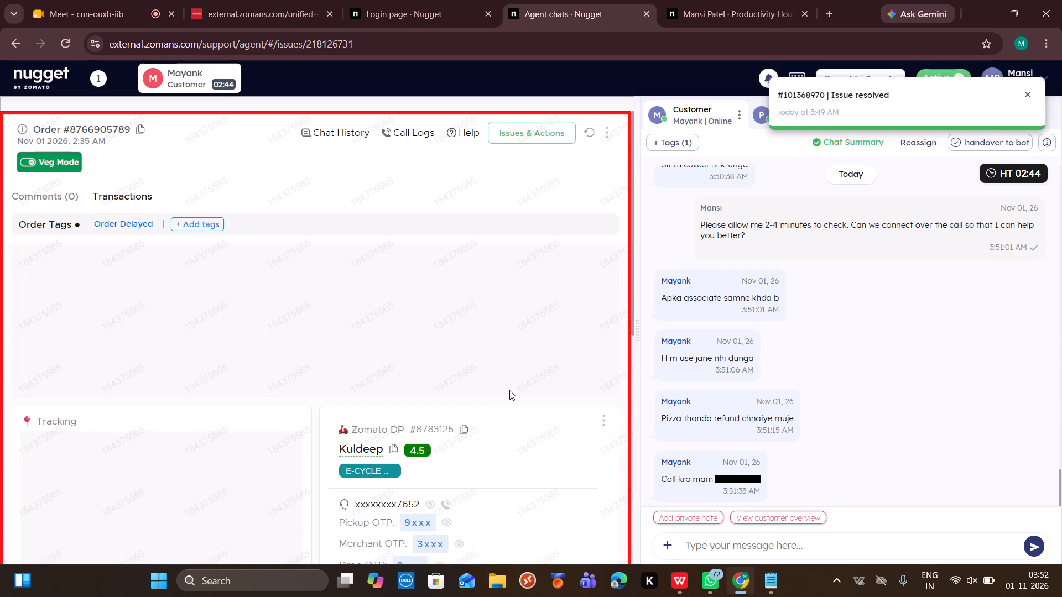
{"action": "scroll", "coordinate": [509, 390], "scroll_direction": "down", "scroll_amount": 1}
{"action": "scroll", "coordinate": [509, 390], "scroll_direction": "up", "scroll_amount": 4}
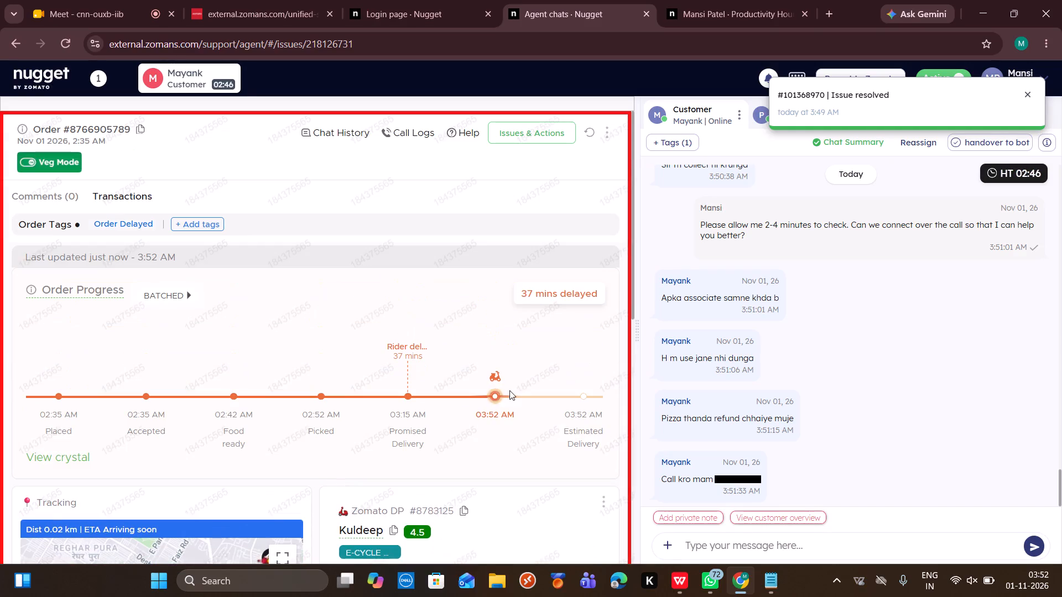
{"action": "scroll", "coordinate": [509, 390], "scroll_direction": "down", "scroll_amount": 2}
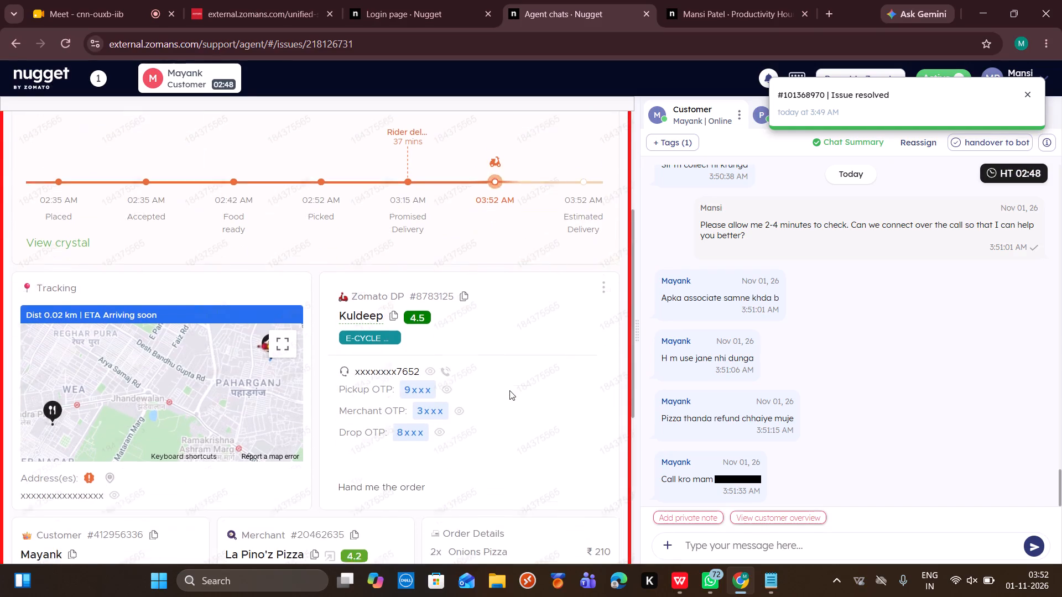
{"action": "scroll", "coordinate": [509, 390], "scroll_direction": "down", "scroll_amount": 1}
{"action": "scroll", "coordinate": [509, 390], "scroll_direction": "up", "scroll_amount": 6}
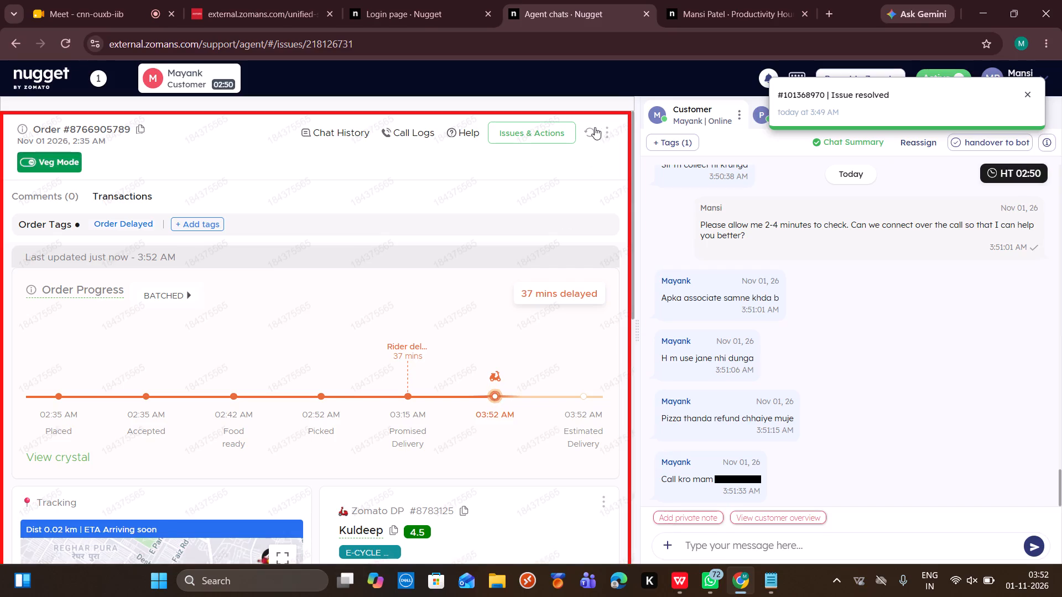
{"action": "left_click", "coordinate": [591, 128]}
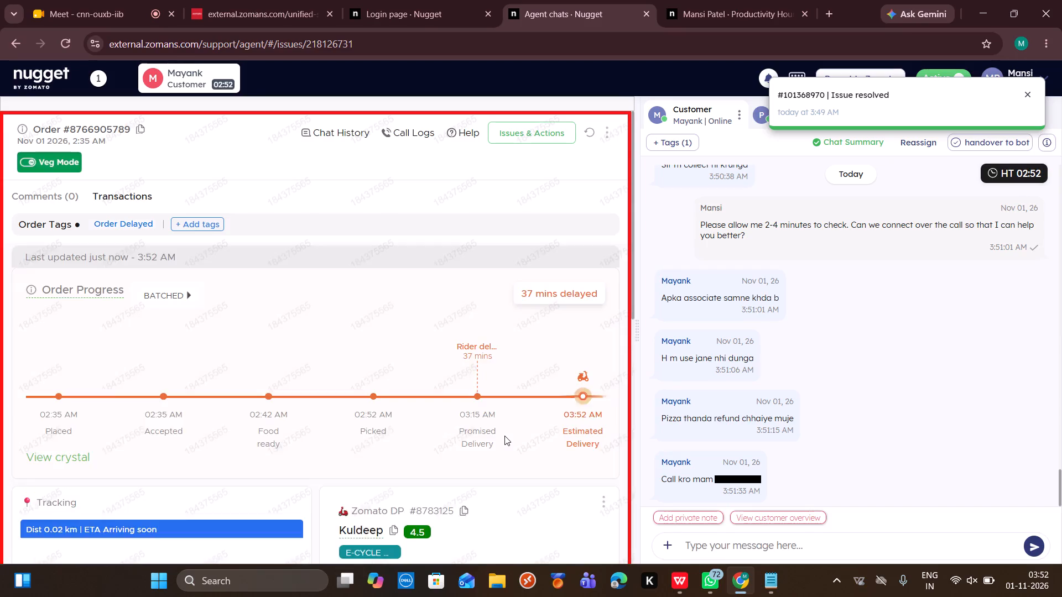
{"action": "scroll", "coordinate": [504, 436], "scroll_direction": "down", "scroll_amount": 1}
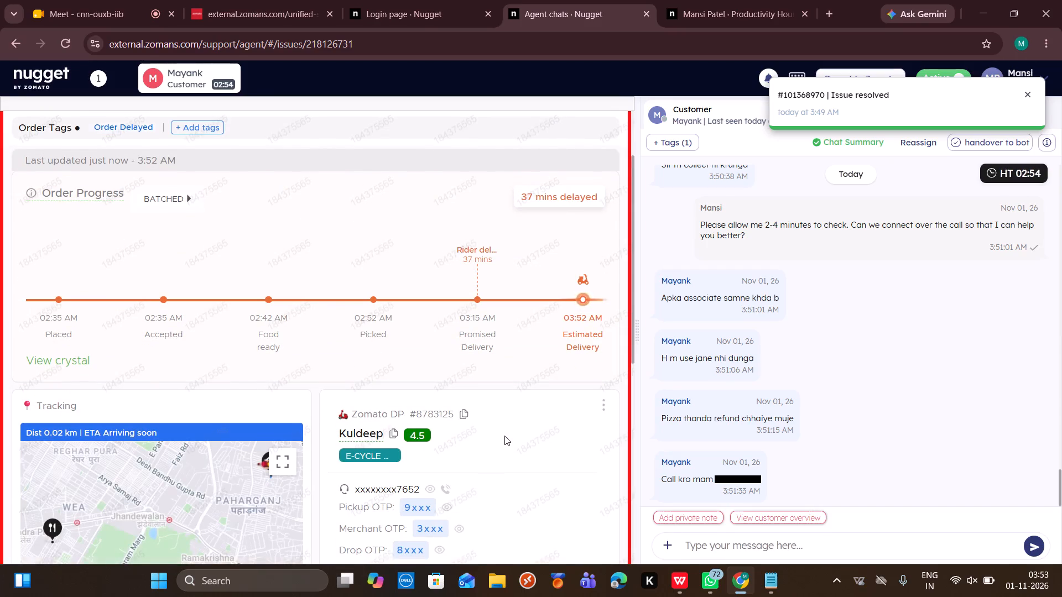
{"action": "scroll", "coordinate": [504, 436], "scroll_direction": "up", "scroll_amount": 2}
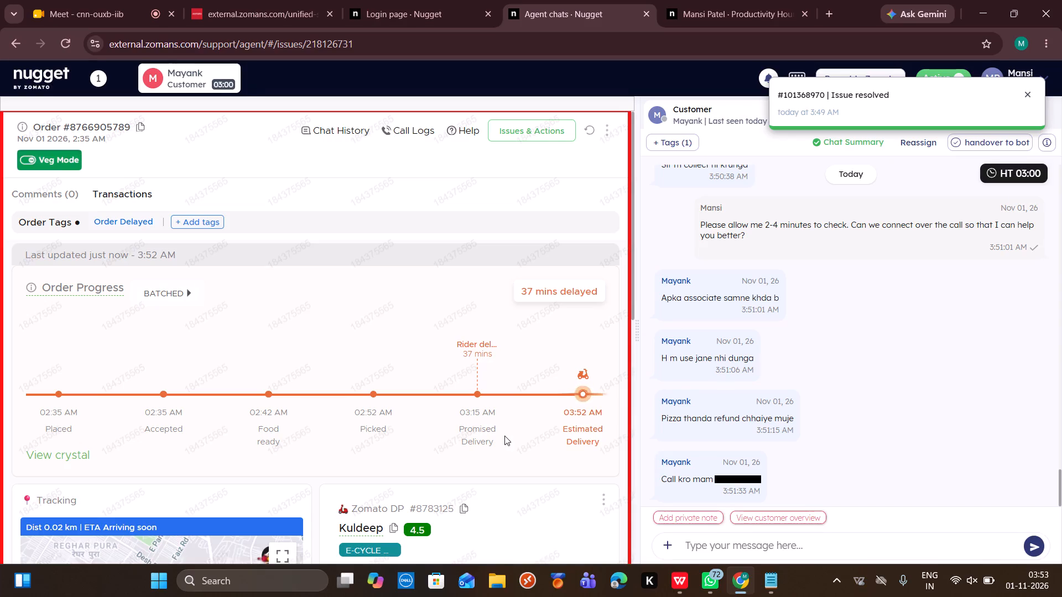
{"action": "scroll", "coordinate": [504, 436], "scroll_direction": "down", "scroll_amount": 1}
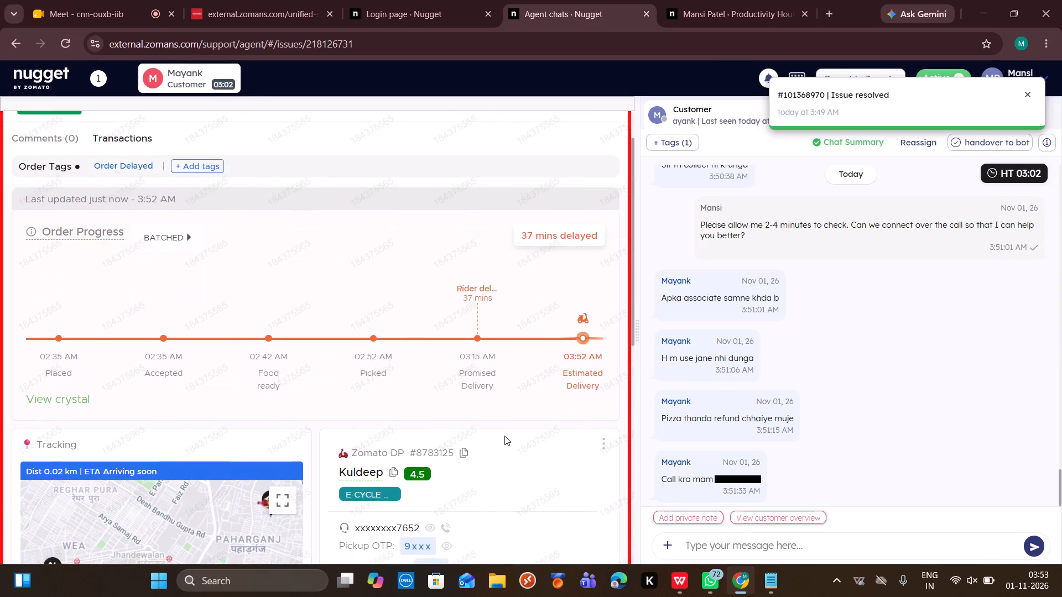
{"action": "scroll", "coordinate": [504, 436], "scroll_direction": "up", "scroll_amount": 3}
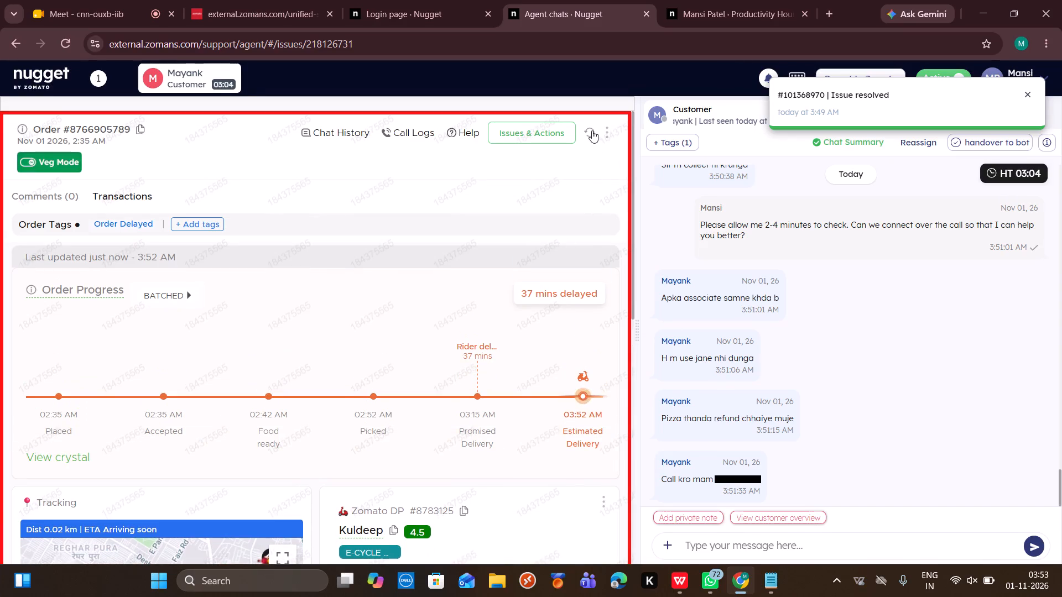
{"action": "left_click", "coordinate": [592, 130]}
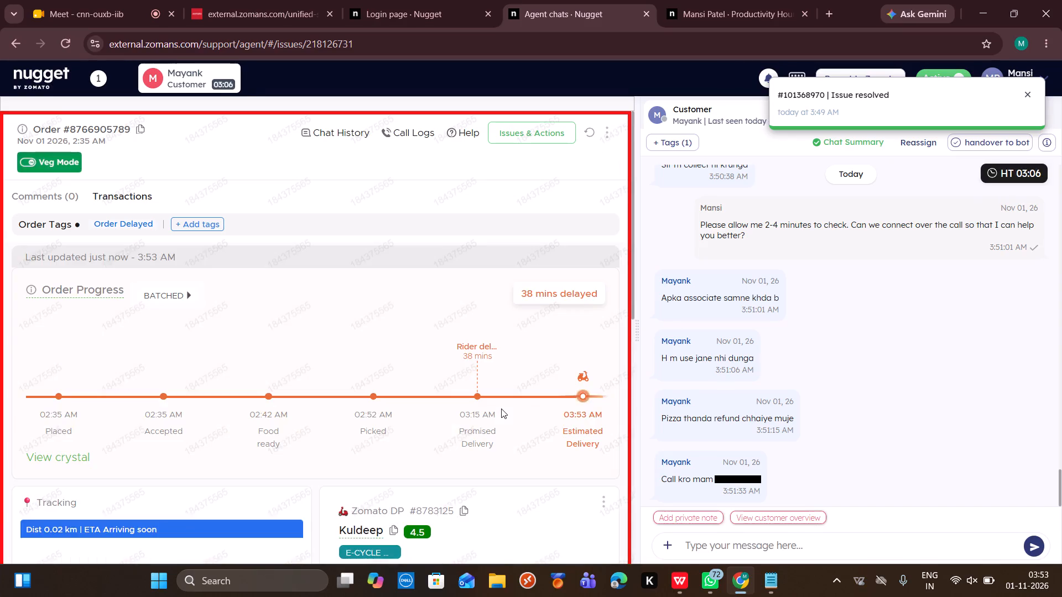
{"action": "scroll", "coordinate": [501, 409], "scroll_direction": "down", "scroll_amount": 1}
{"action": "scroll", "coordinate": [501, 409], "scroll_direction": "up", "scroll_amount": 3}
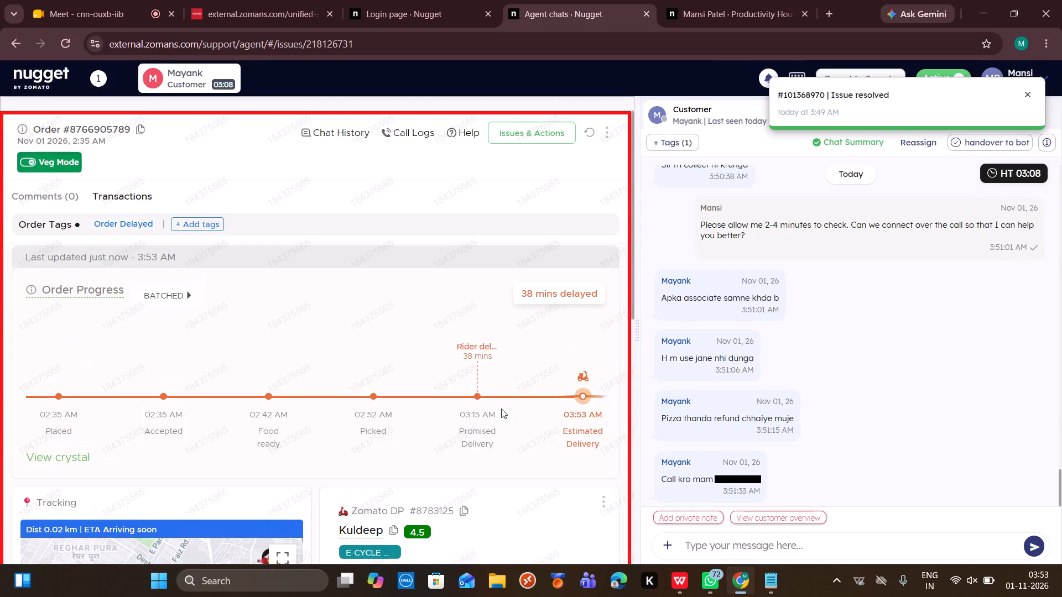
{"action": "scroll", "coordinate": [501, 409], "scroll_direction": "down", "scroll_amount": 1}
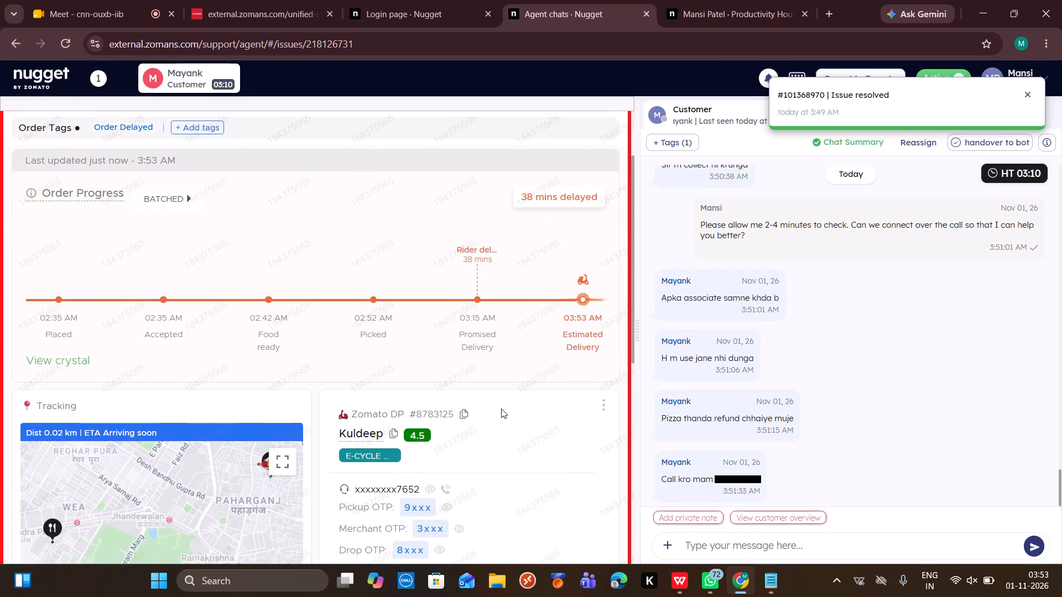
{"action": "scroll", "coordinate": [501, 409], "scroll_direction": "up", "scroll_amount": 3}
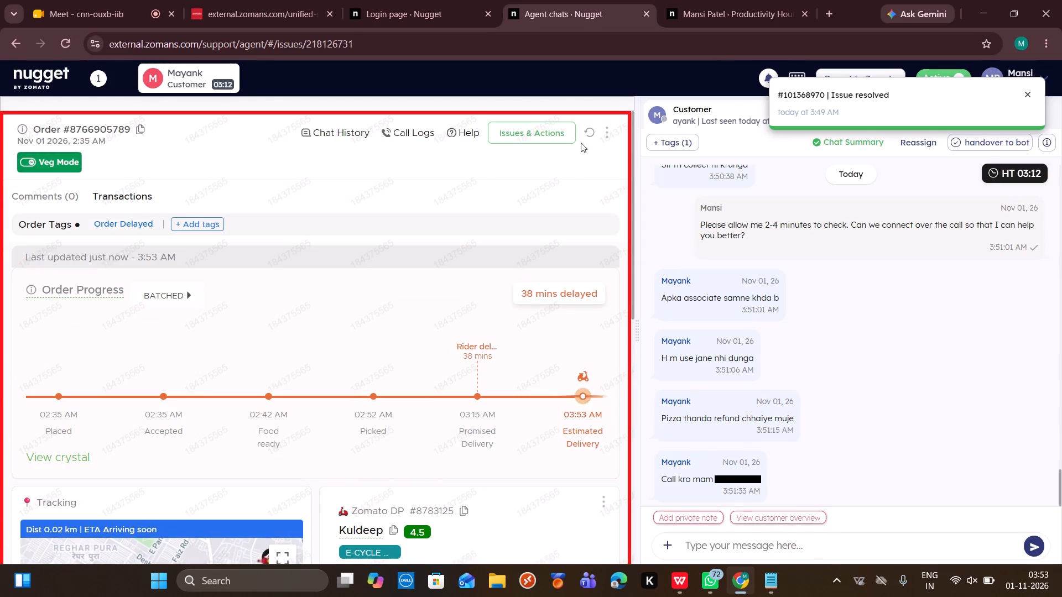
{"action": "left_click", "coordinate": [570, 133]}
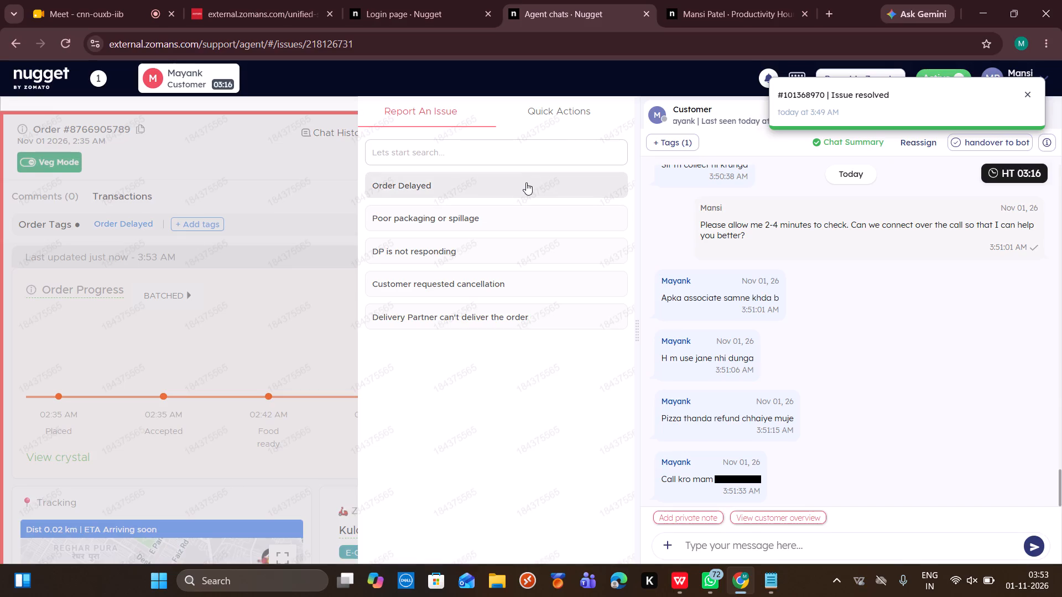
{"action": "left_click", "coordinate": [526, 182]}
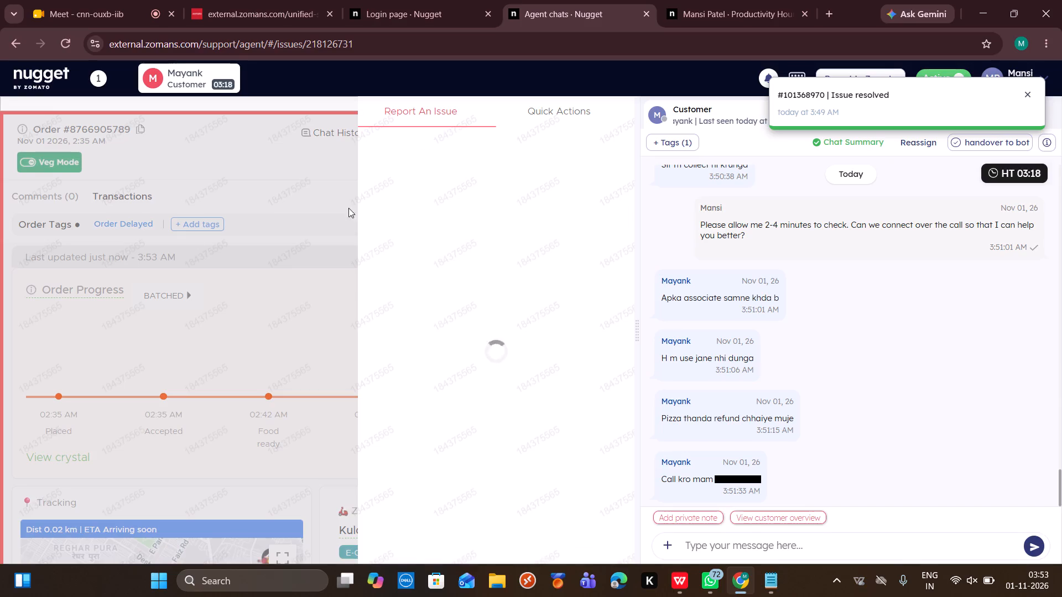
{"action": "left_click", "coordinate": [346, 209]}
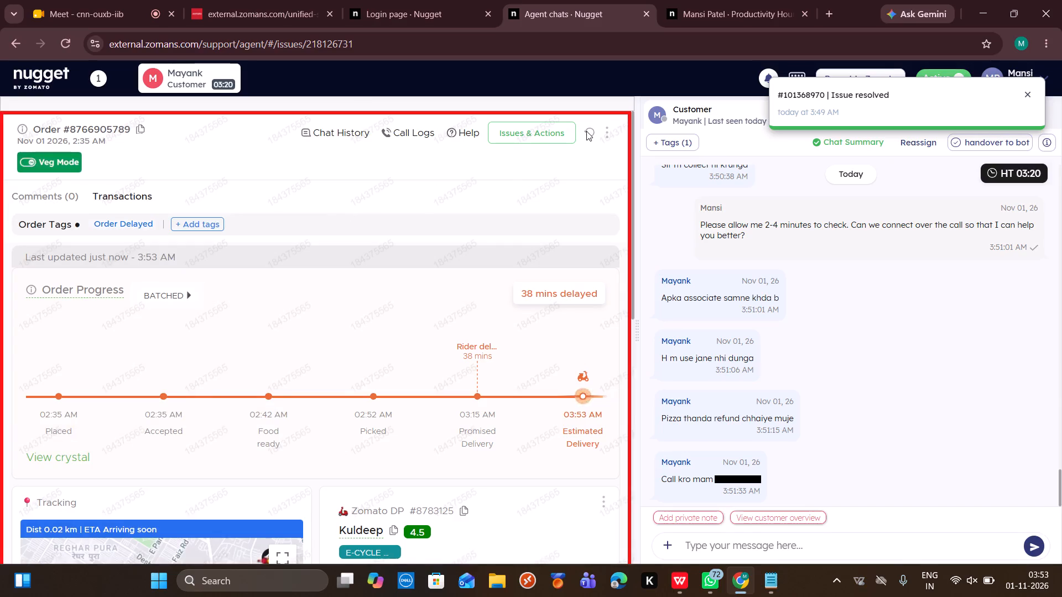
Refresh the order and check the resolution offered for Poor packaging or spillage with one Onions Pizza, leaving it unsubmitted.
{"action": "left_click", "coordinate": [586, 132]}
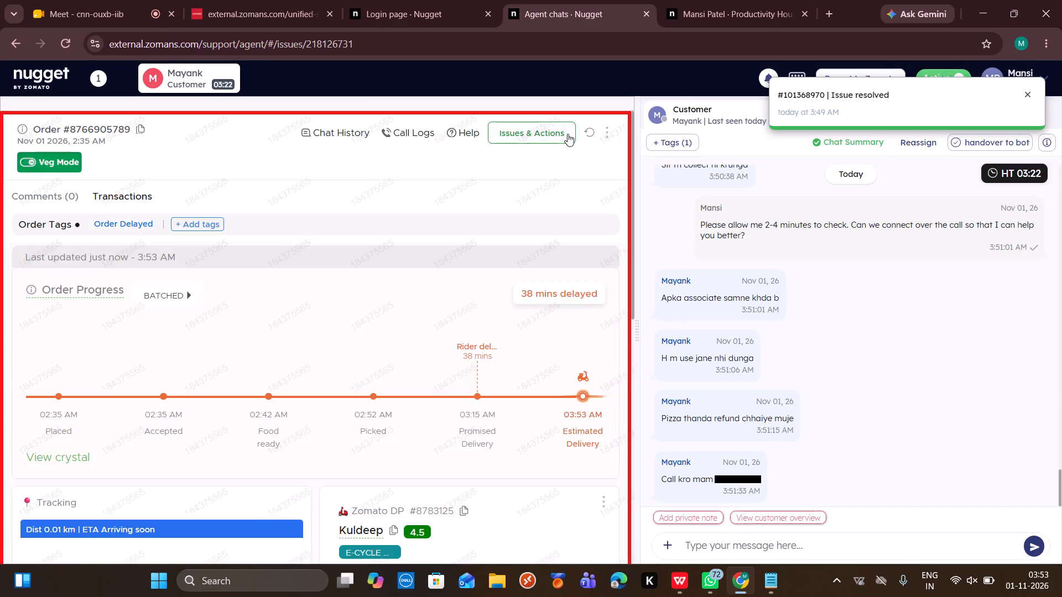
{"action": "left_click", "coordinate": [568, 134]}
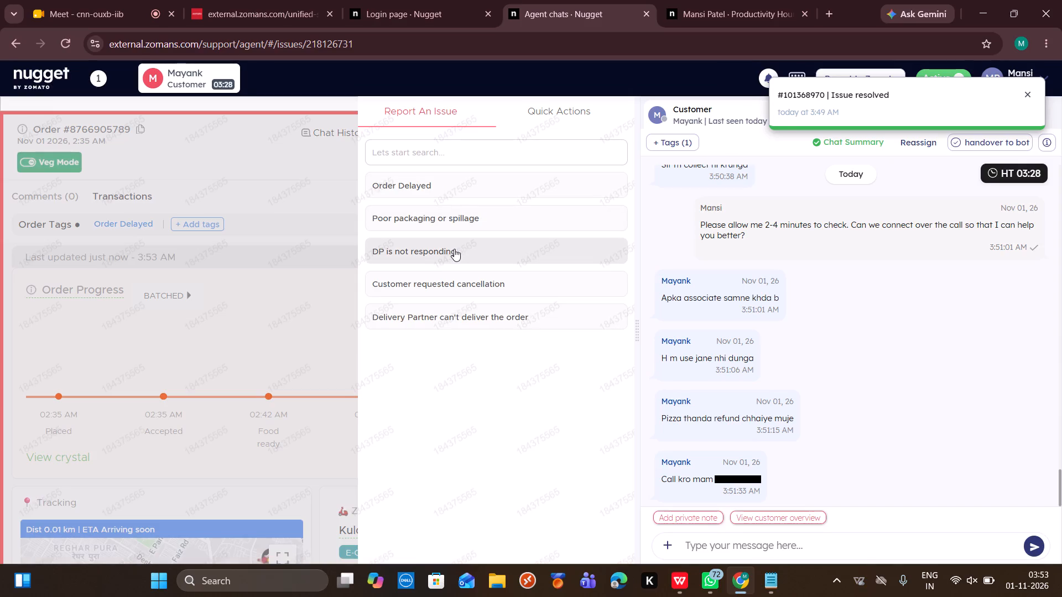
{"action": "left_click", "coordinate": [479, 222]}
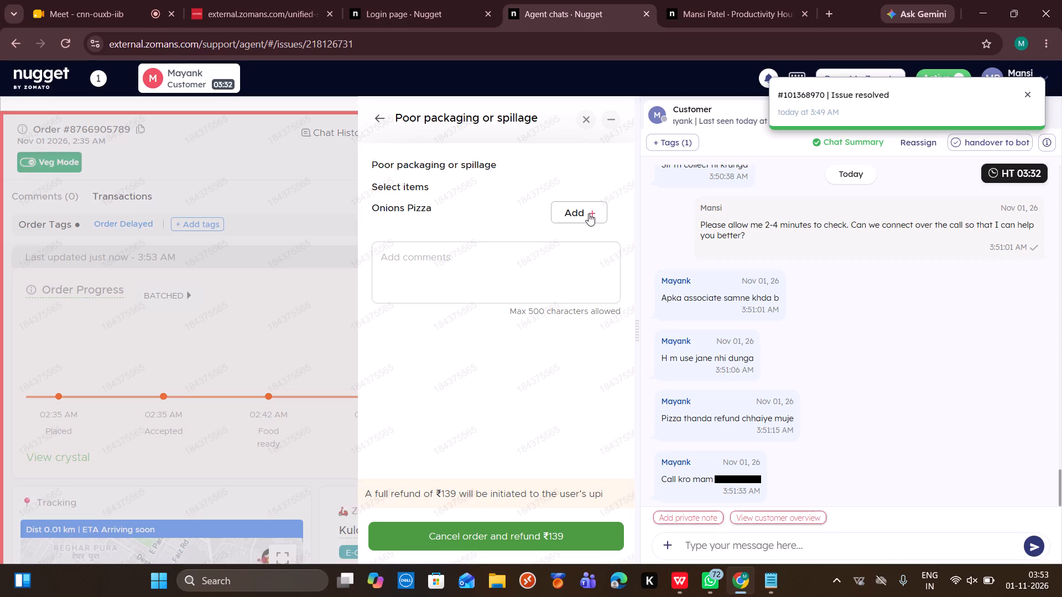
{"action": "left_click", "coordinate": [589, 213]}
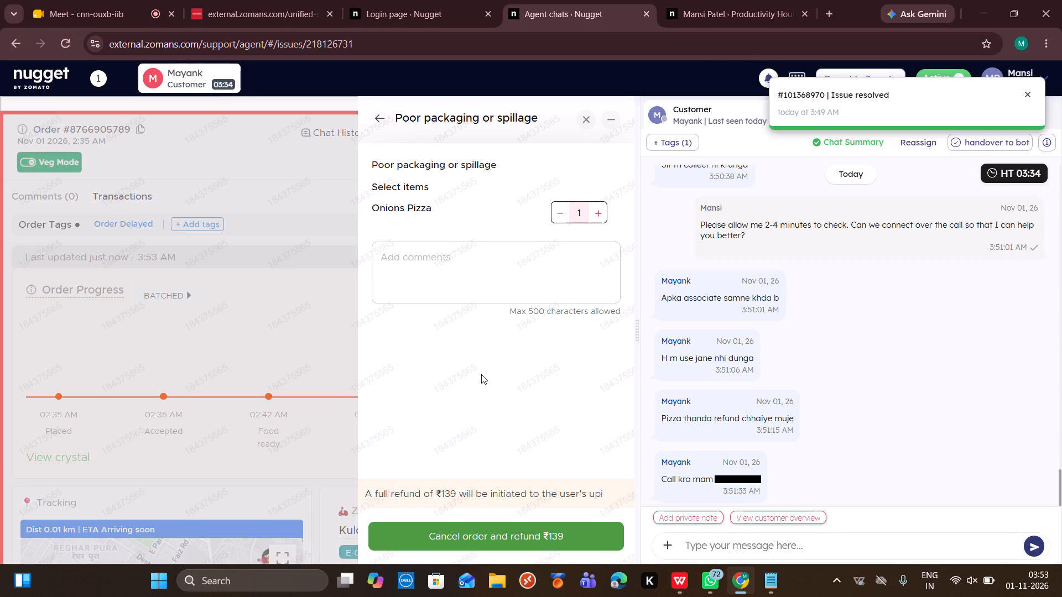
{"action": "left_click", "coordinate": [327, 363]}
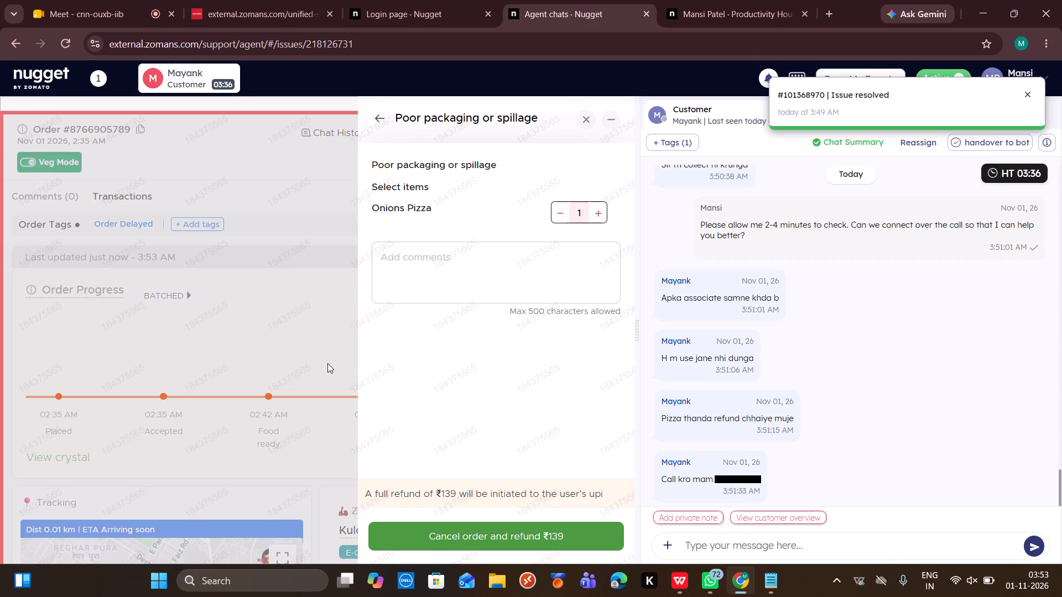
Refresh the order and check the Cancel order terms for a customer-requested cancellation with reason Order not required anymore, leaving it unsubmitted.
{"action": "left_click", "coordinate": [587, 133]}
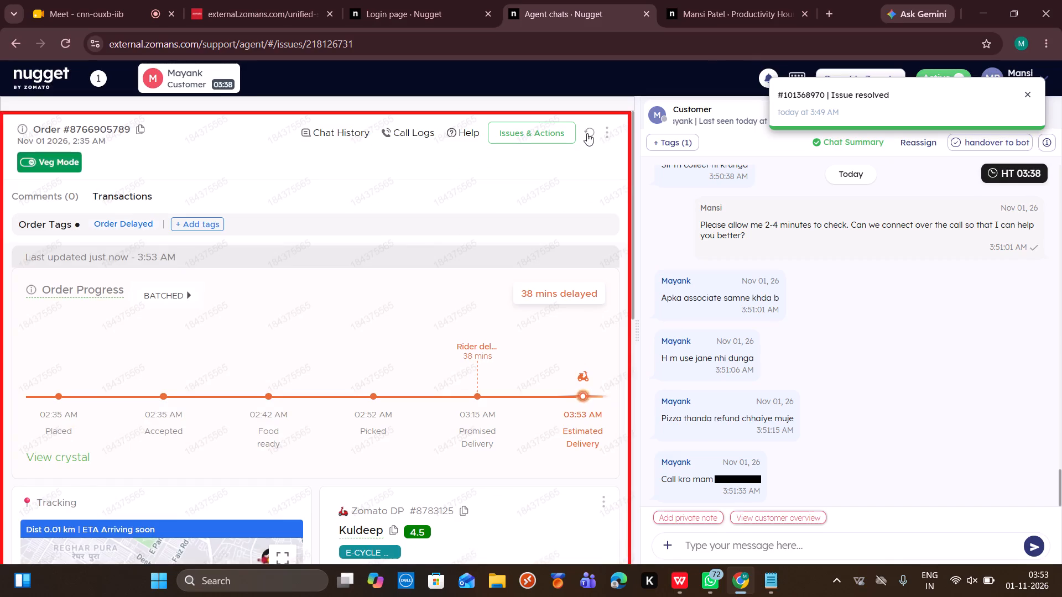
{"action": "left_click", "coordinate": [561, 132]}
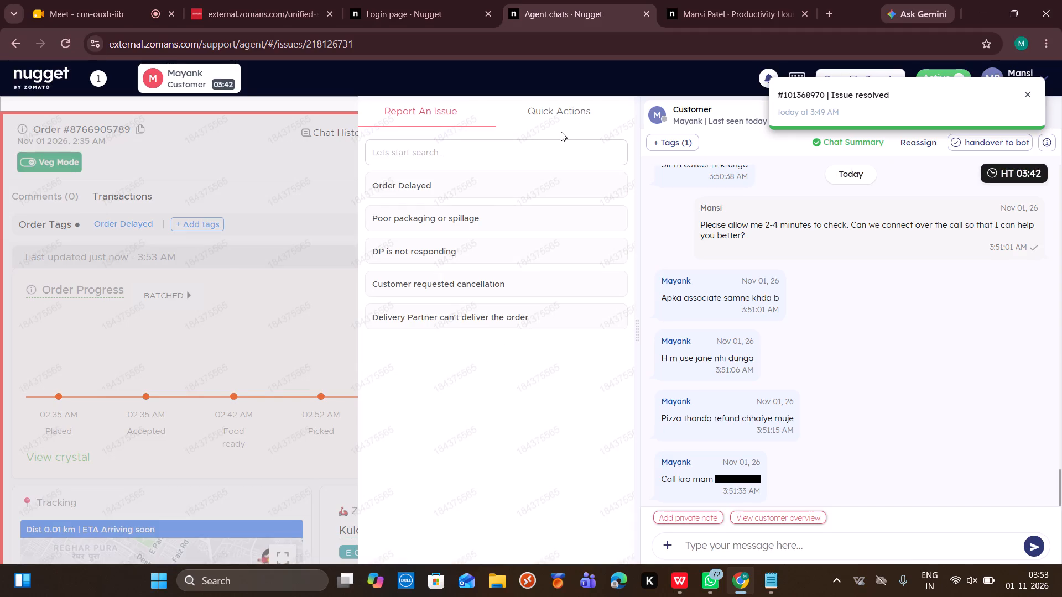
{"action": "left_click", "coordinate": [476, 296]}
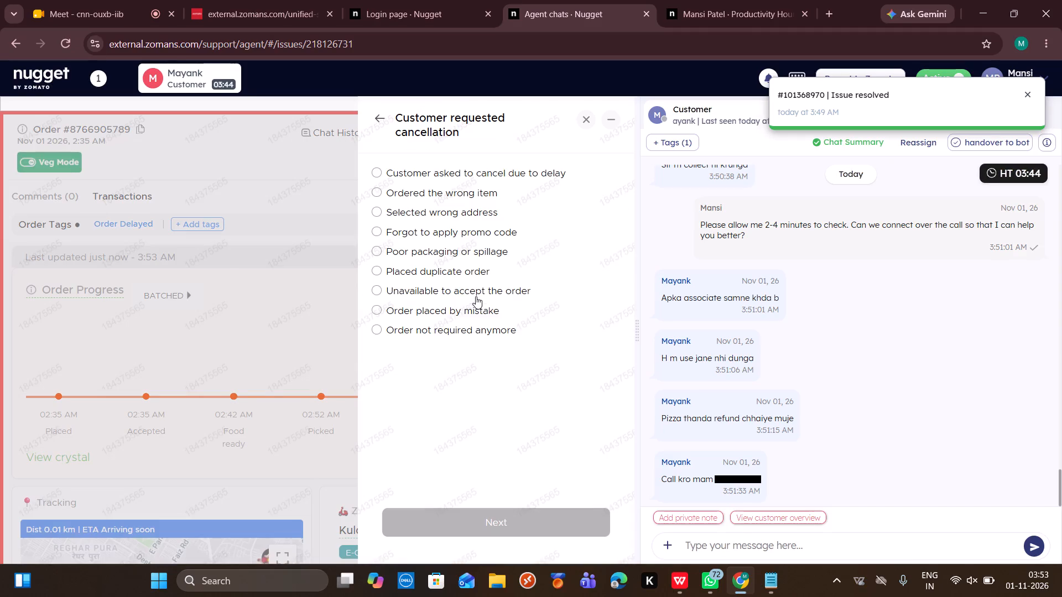
{"action": "left_click", "coordinate": [460, 331]}
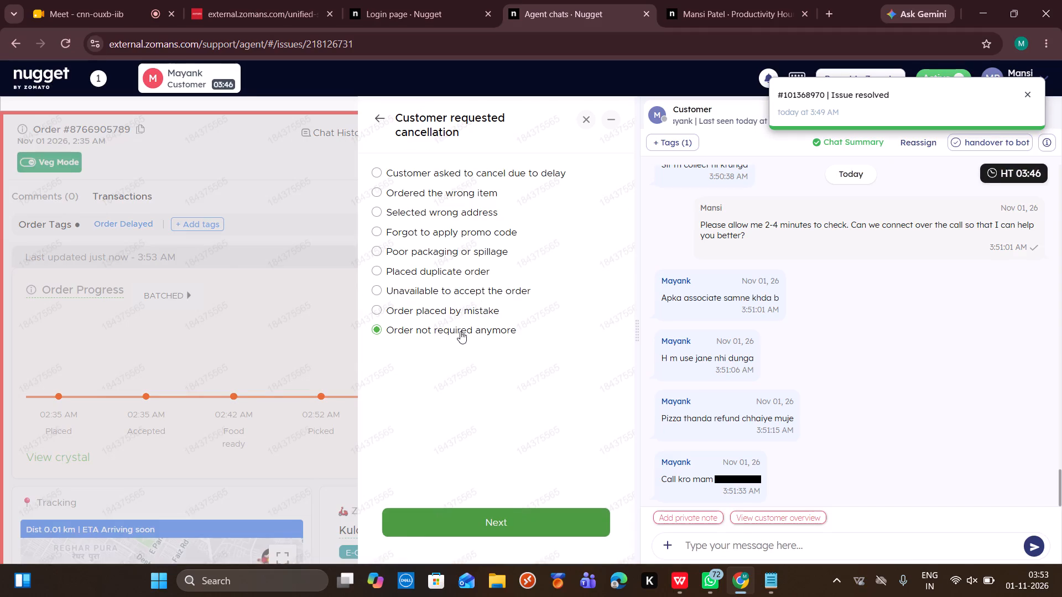
{"action": "left_click", "coordinate": [411, 524]}
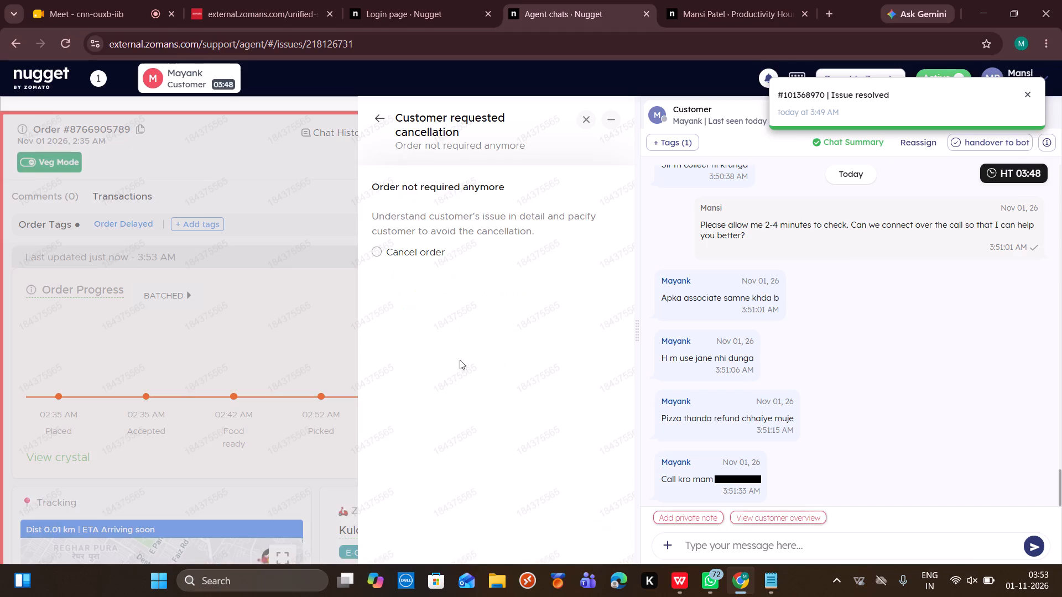
{"action": "left_click", "coordinate": [433, 253]}
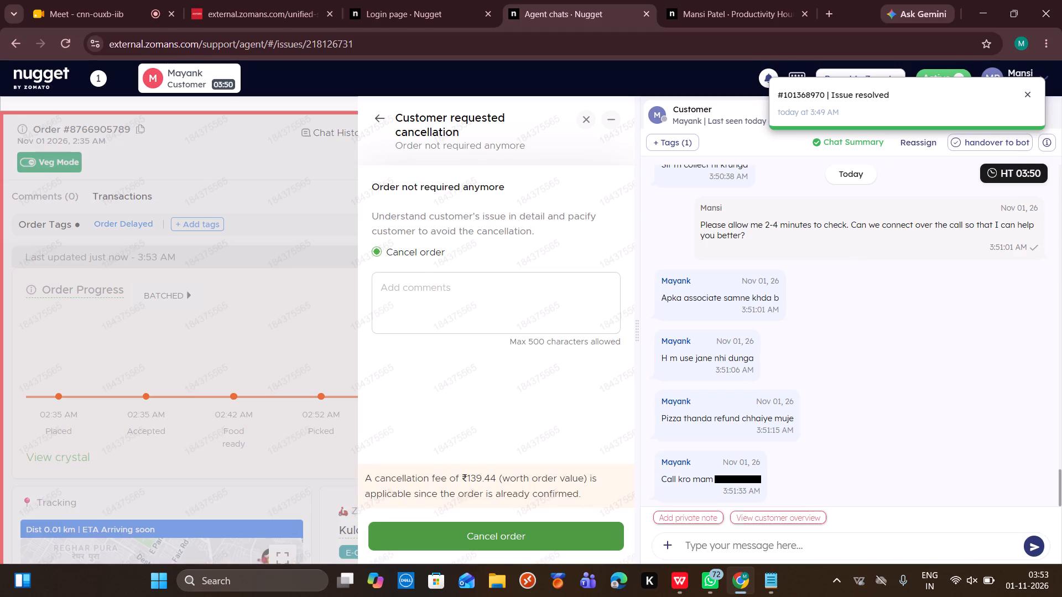
{"action": "left_click", "coordinate": [331, 324]}
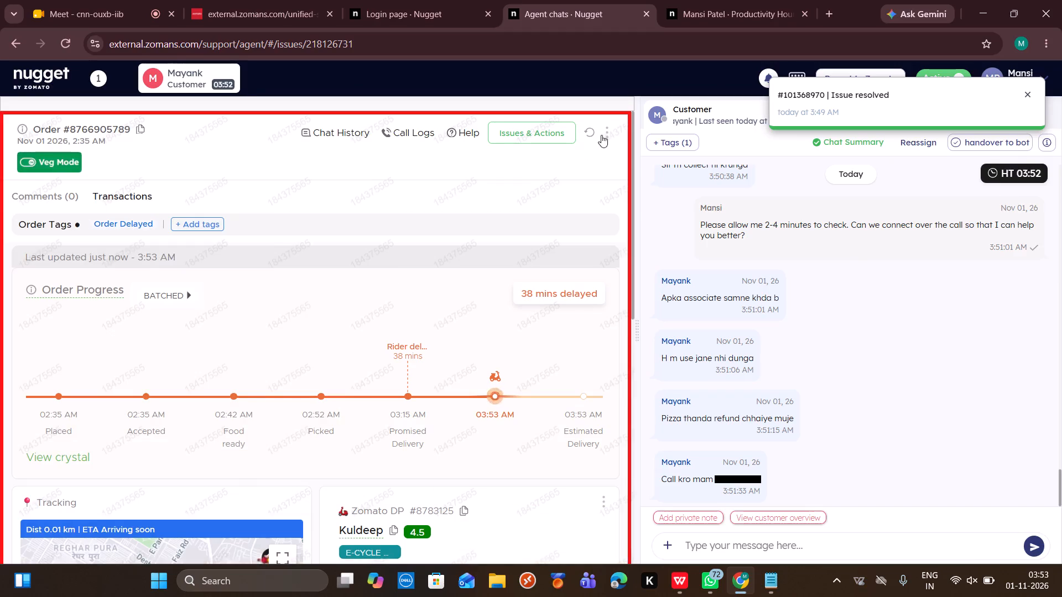
{"action": "left_click", "coordinate": [592, 132]}
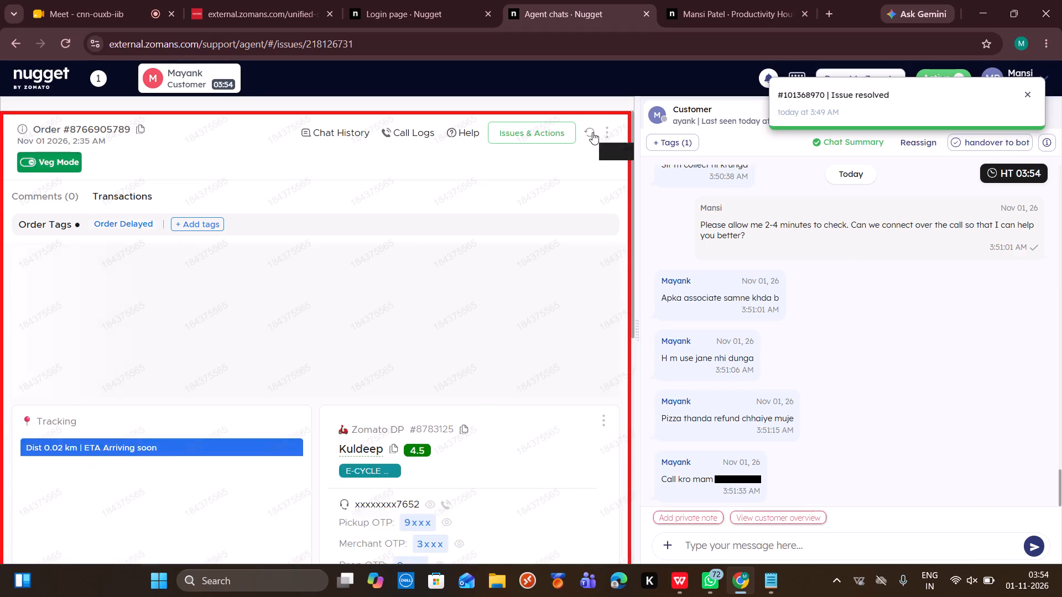
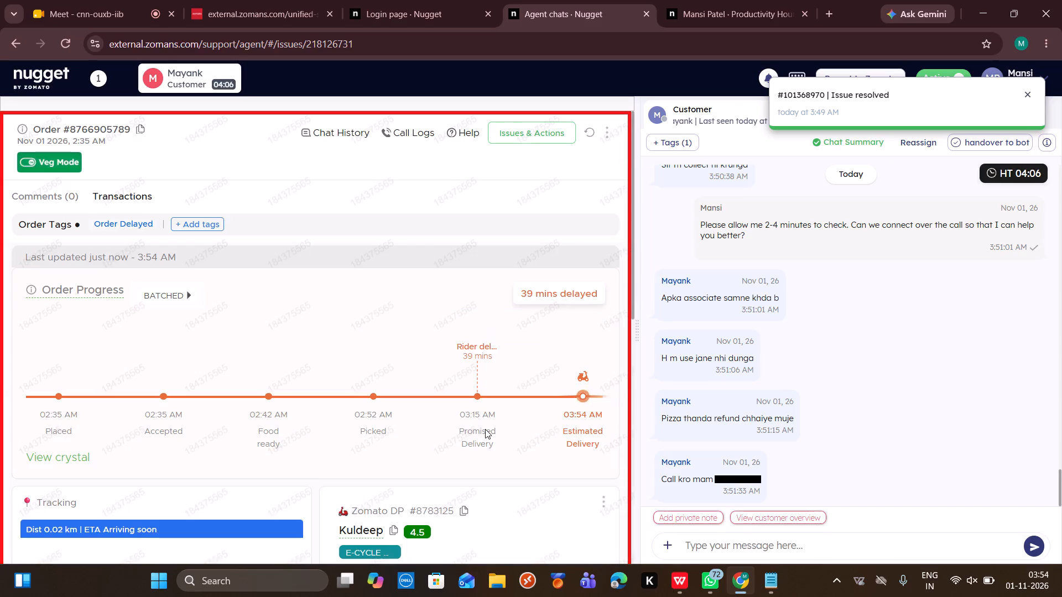
{"action": "scroll", "coordinate": [508, 456], "scroll_direction": "down", "scroll_amount": 3}
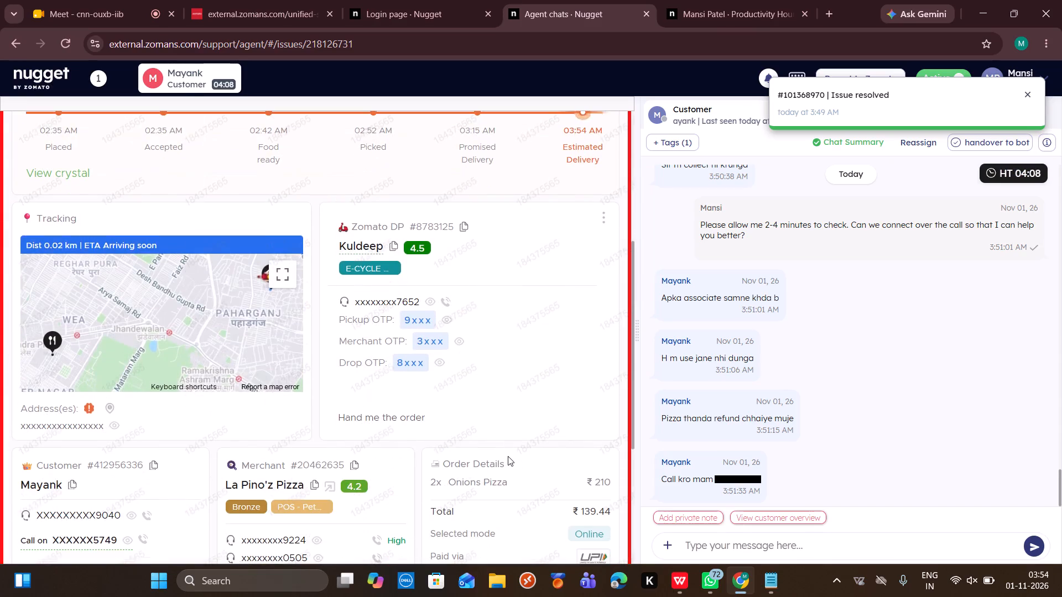
{"action": "scroll", "coordinate": [508, 456], "scroll_direction": "up", "scroll_amount": 6}
{"action": "scroll", "coordinate": [508, 456], "scroll_direction": "down", "scroll_amount": 2}
{"action": "scroll", "coordinate": [508, 456], "scroll_direction": "up", "scroll_amount": 2}
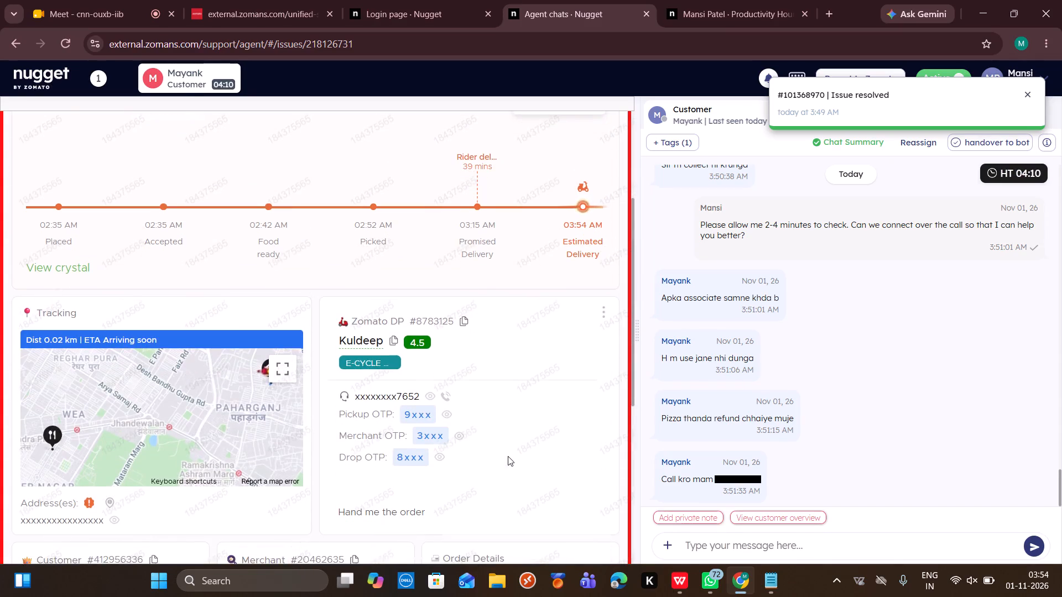
{"action": "scroll", "coordinate": [508, 456], "scroll_direction": "up", "scroll_amount": 4}
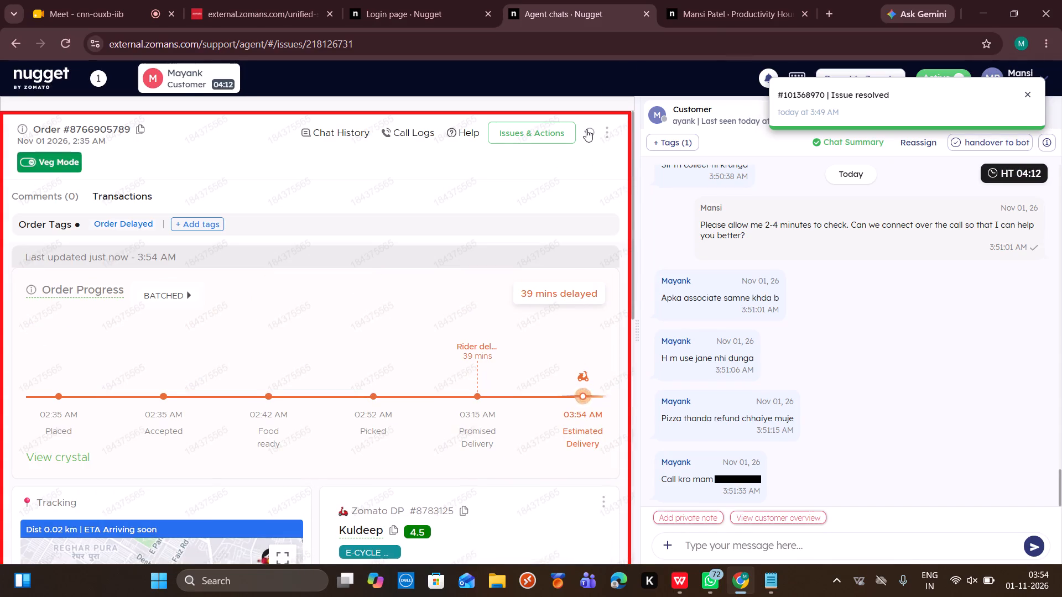
{"action": "left_click", "coordinate": [586, 129]}
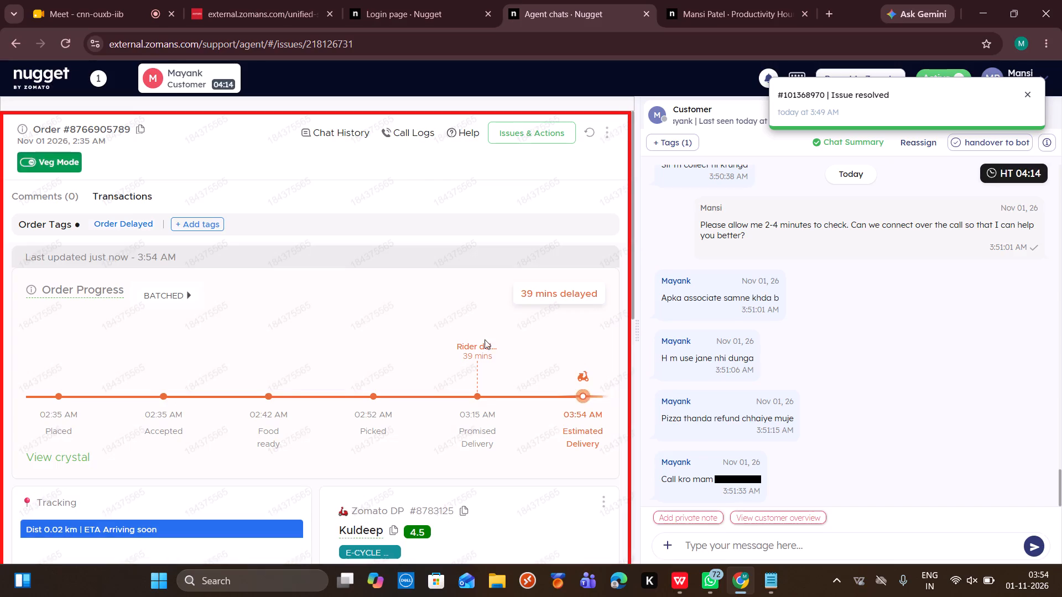
{"action": "scroll", "coordinate": [486, 397], "scroll_direction": "down", "scroll_amount": 2}
{"action": "scroll", "coordinate": [486, 397], "scroll_direction": "up", "scroll_amount": 4}
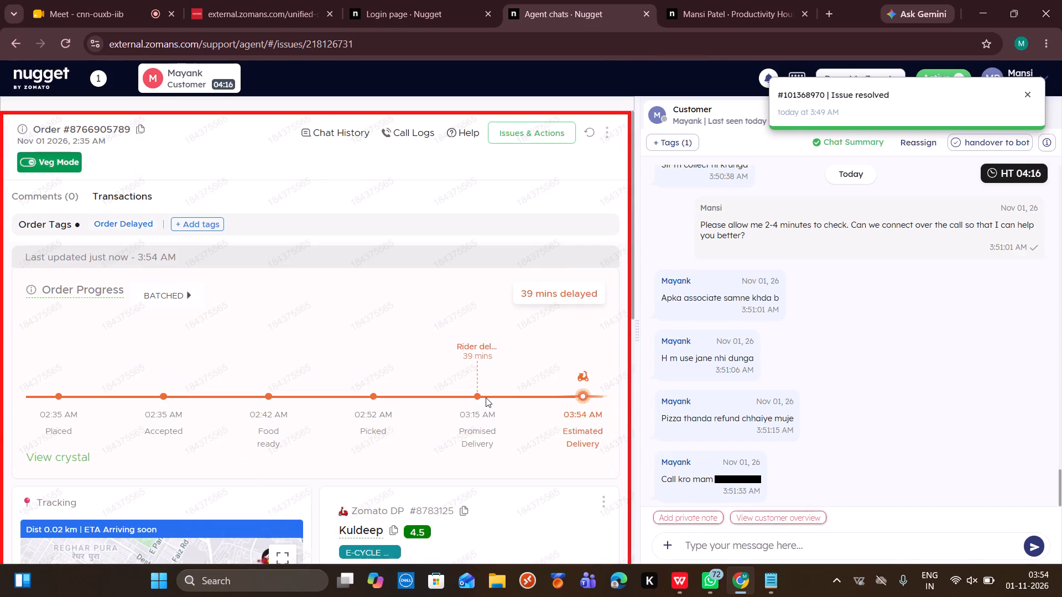
{"action": "left_click", "coordinate": [591, 132]}
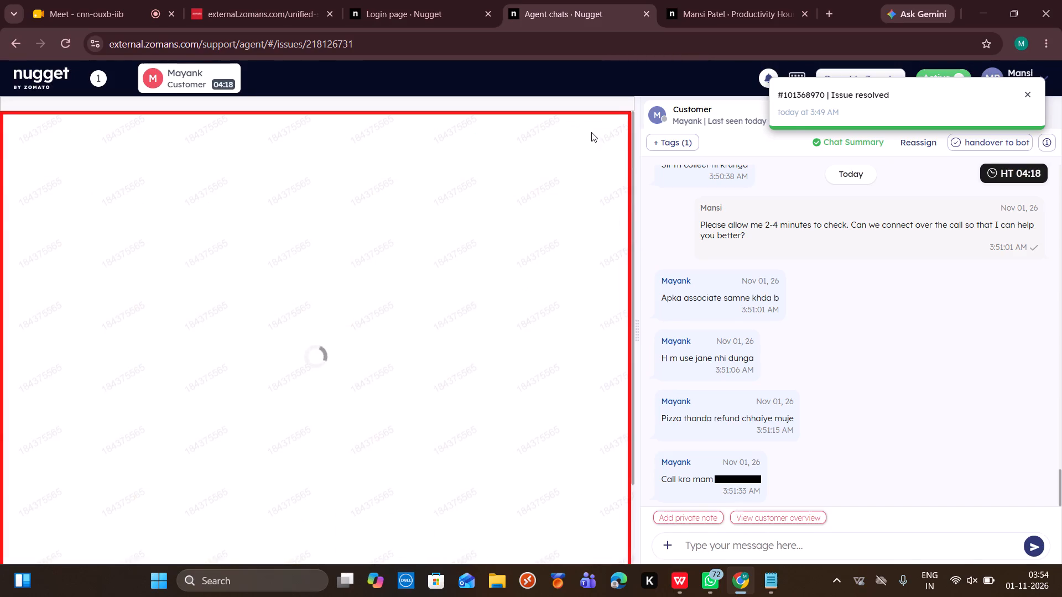
{"action": "scroll", "coordinate": [560, 305], "scroll_direction": "down", "scroll_amount": 1}
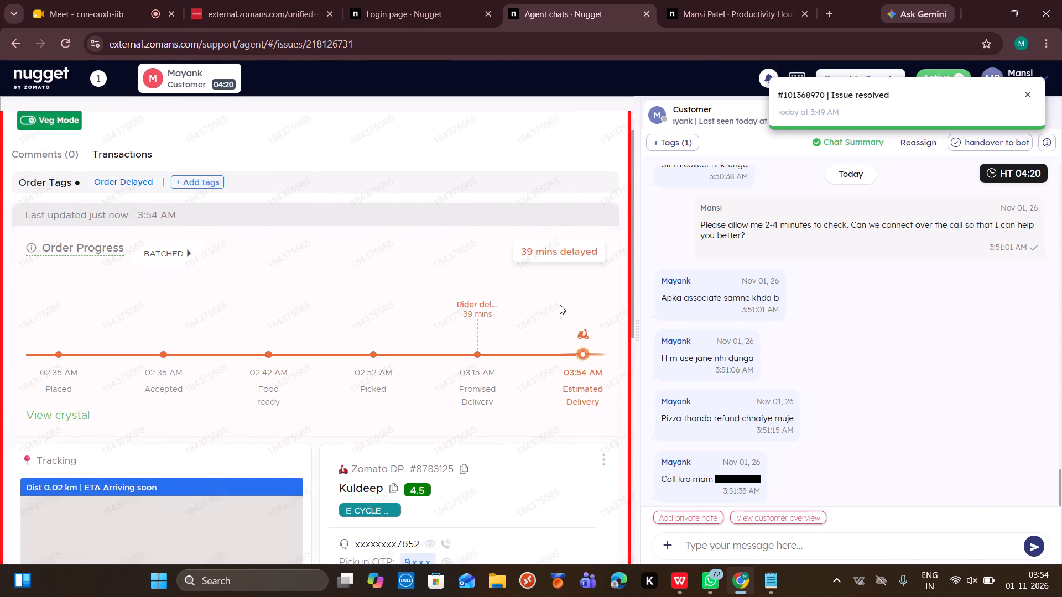
{"action": "scroll", "coordinate": [560, 305], "scroll_direction": "up", "scroll_amount": 4}
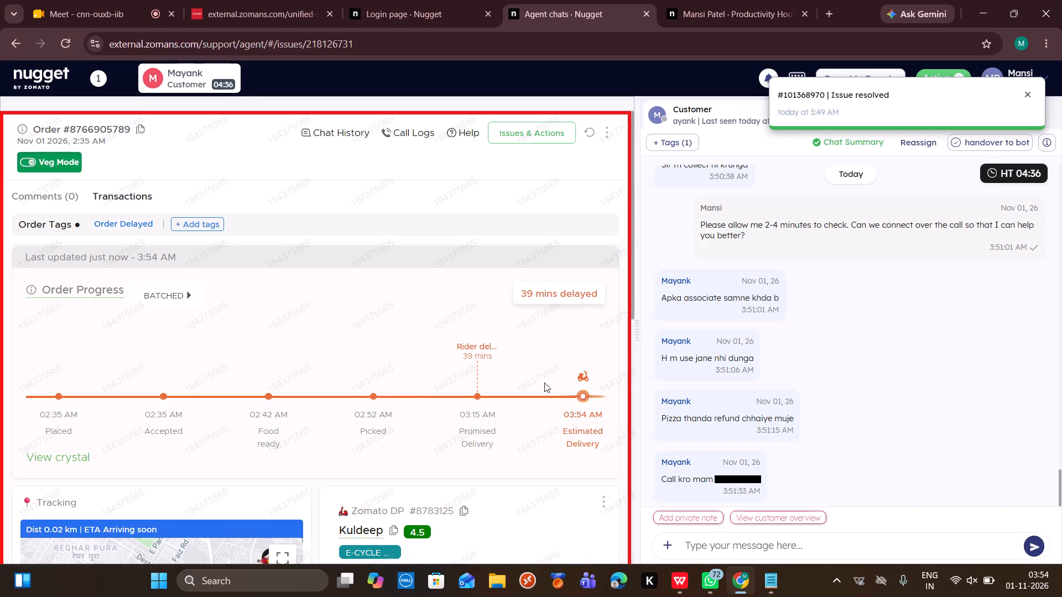
{"action": "scroll", "coordinate": [544, 383], "scroll_direction": "down", "scroll_amount": 3}
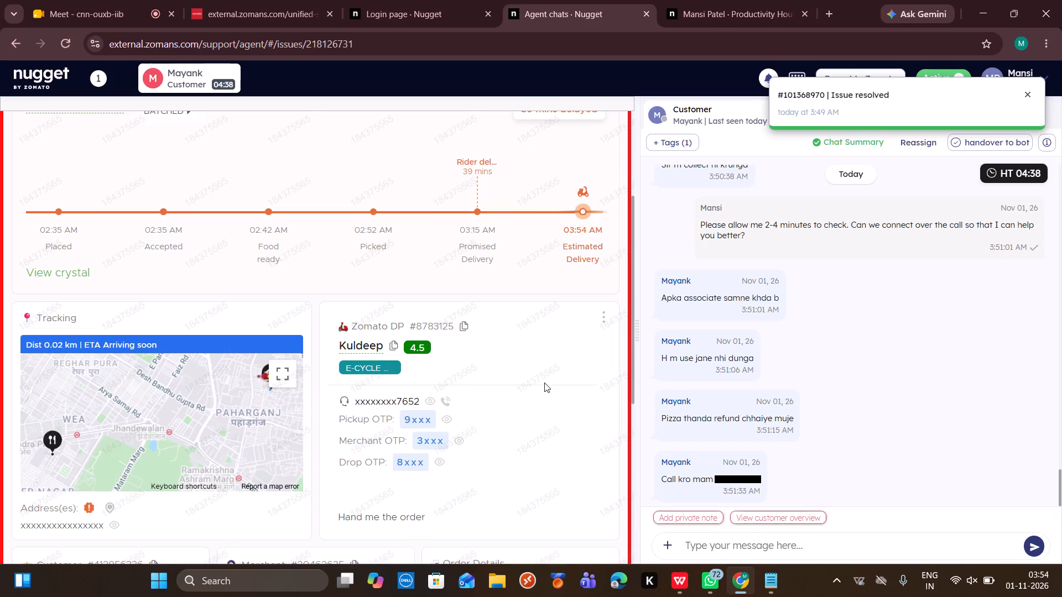
{"action": "scroll", "coordinate": [544, 383], "scroll_direction": "down", "scroll_amount": 2}
{"action": "scroll", "coordinate": [544, 383], "scroll_direction": "up", "scroll_amount": 7}
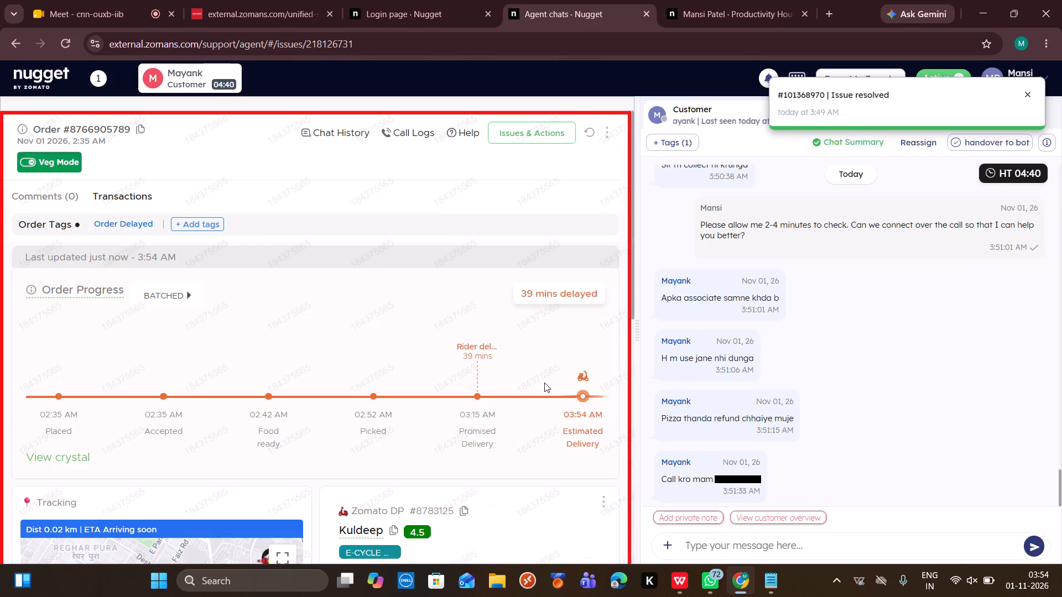
{"action": "left_click", "coordinate": [591, 128]}
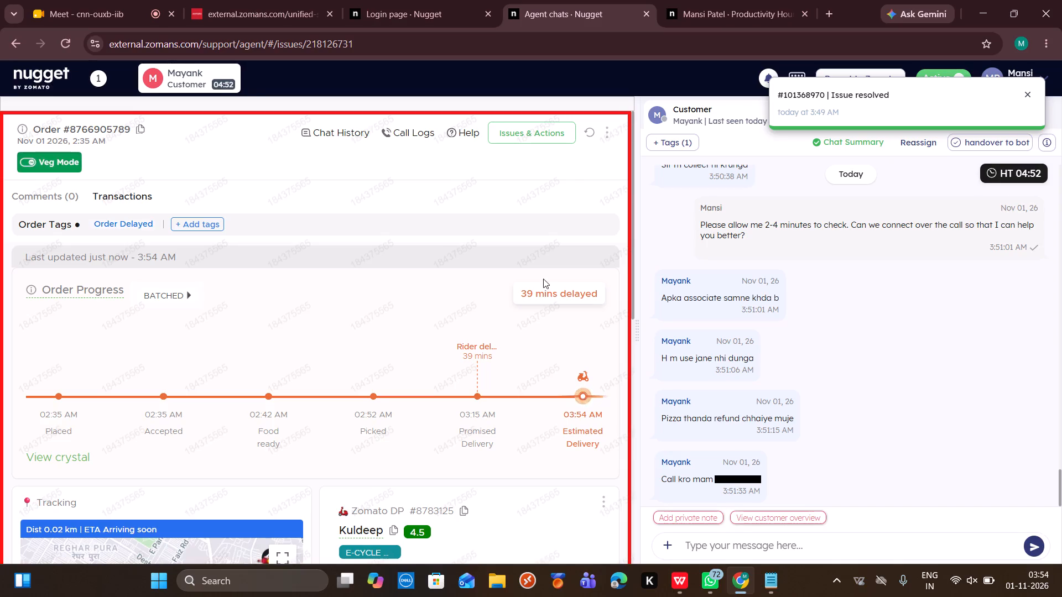
{"action": "left_click", "coordinate": [592, 136]}
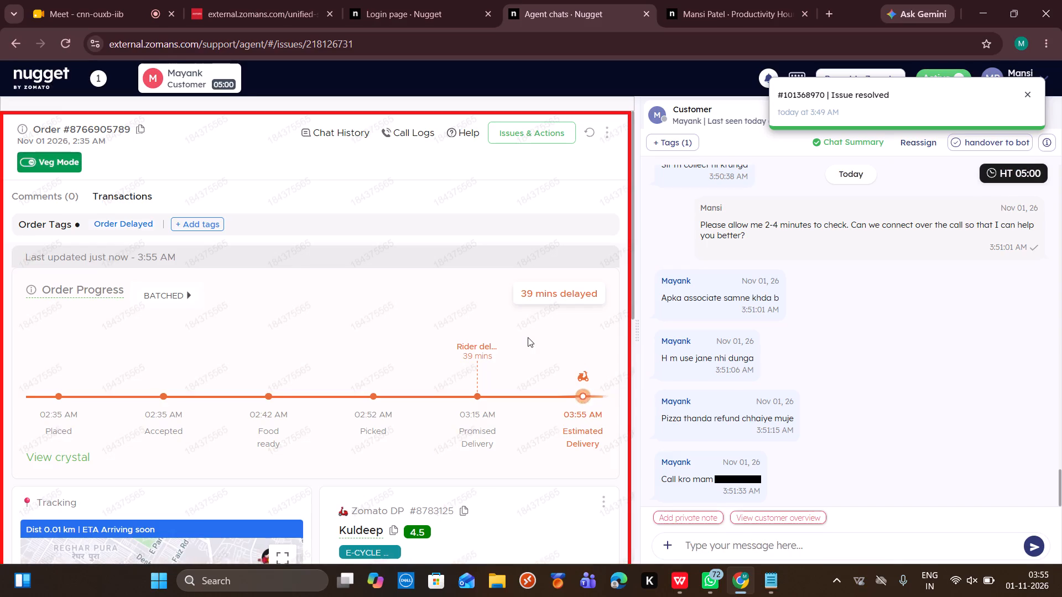
{"action": "left_click", "coordinate": [556, 140]}
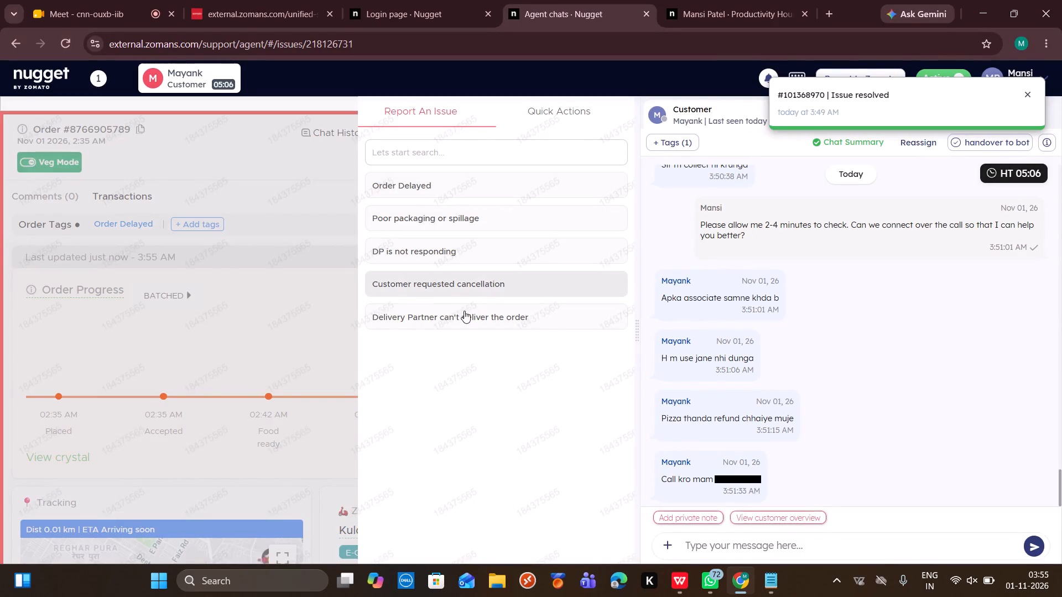
{"action": "left_click", "coordinate": [314, 321]}
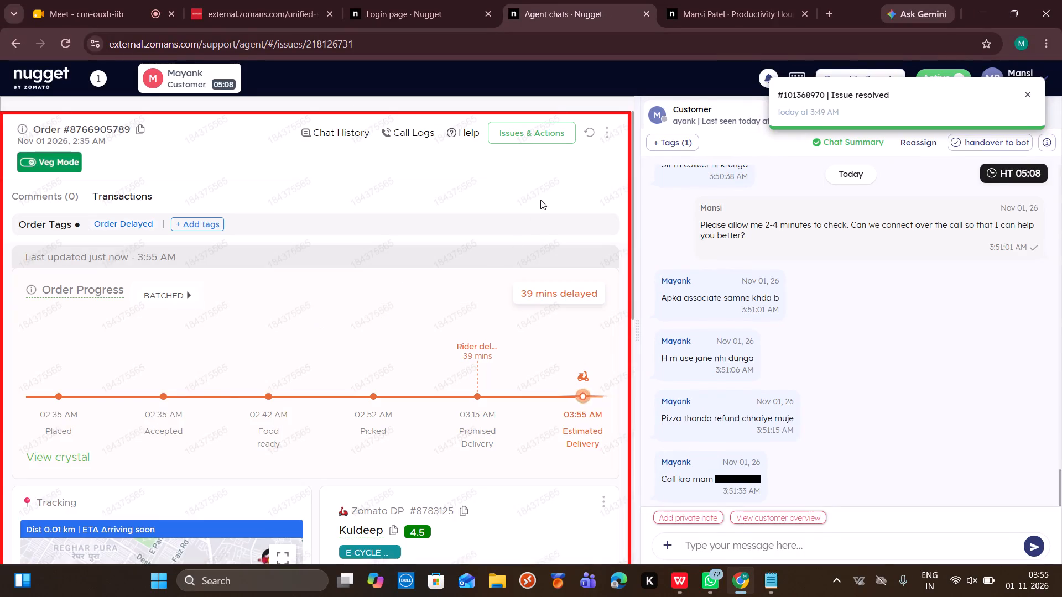
{"action": "left_click", "coordinate": [585, 132]}
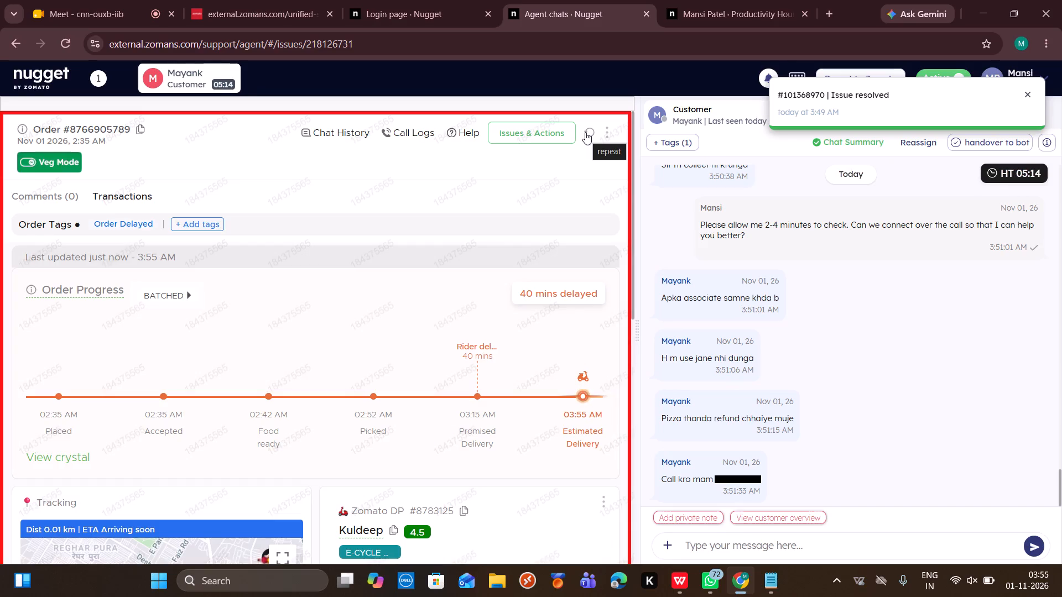
{"action": "left_click", "coordinate": [549, 138]}
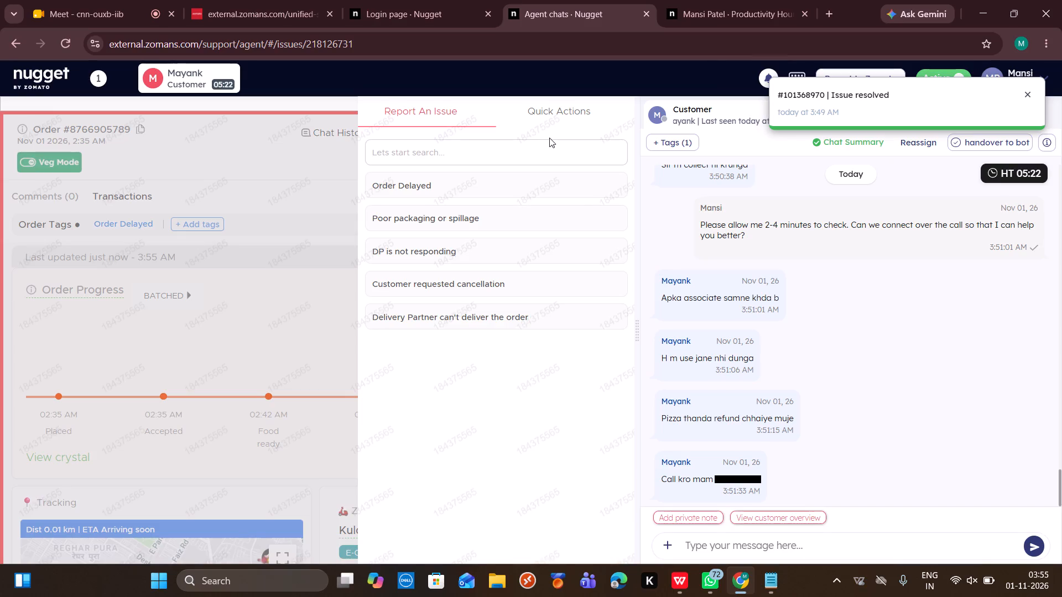
{"action": "left_click", "coordinate": [323, 203]}
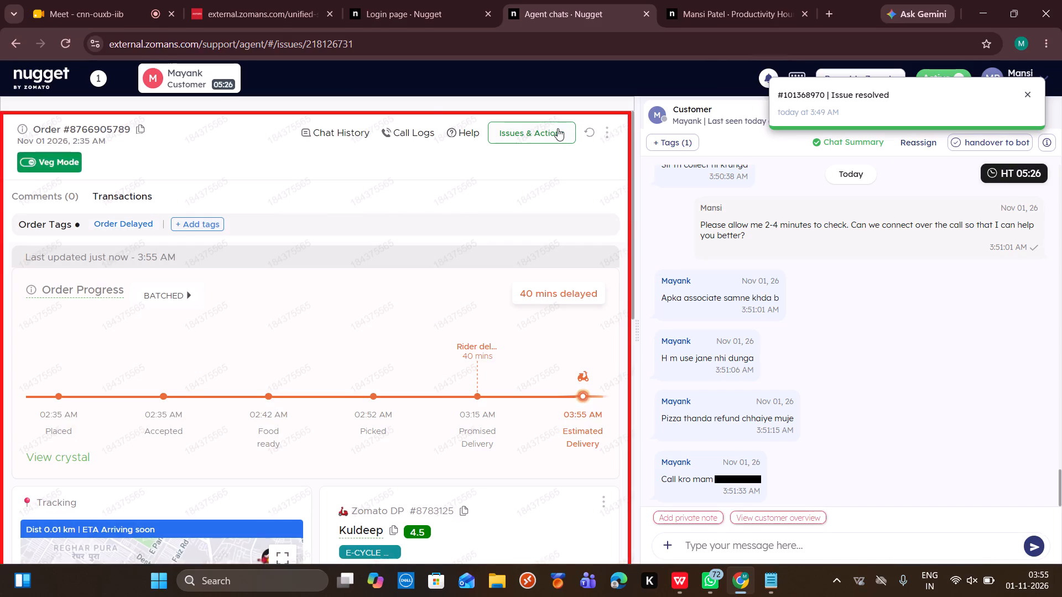
{"action": "left_click", "coordinate": [558, 128]}
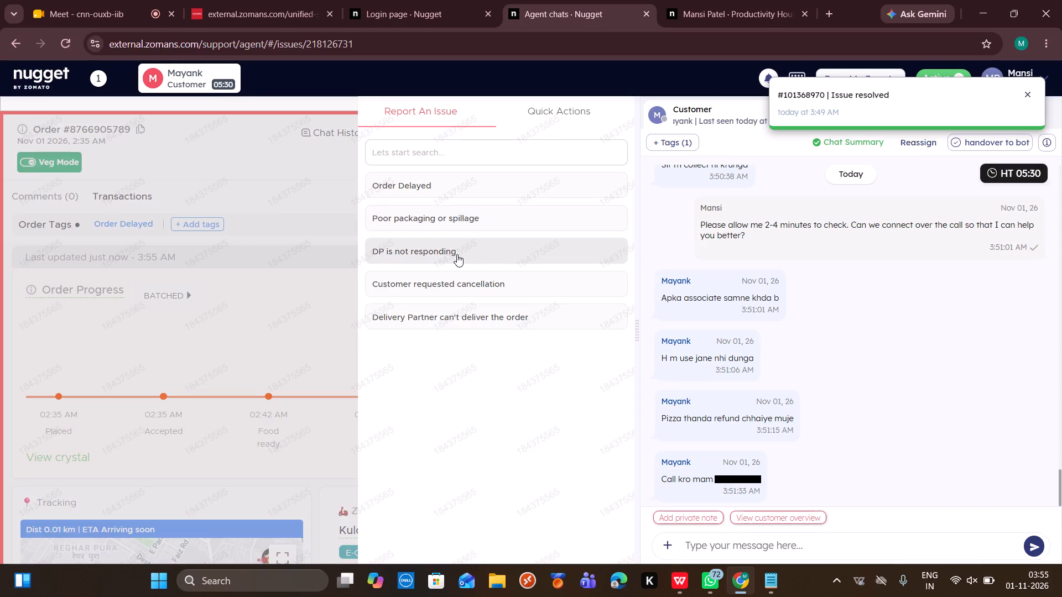
{"action": "left_click", "coordinate": [347, 276]}
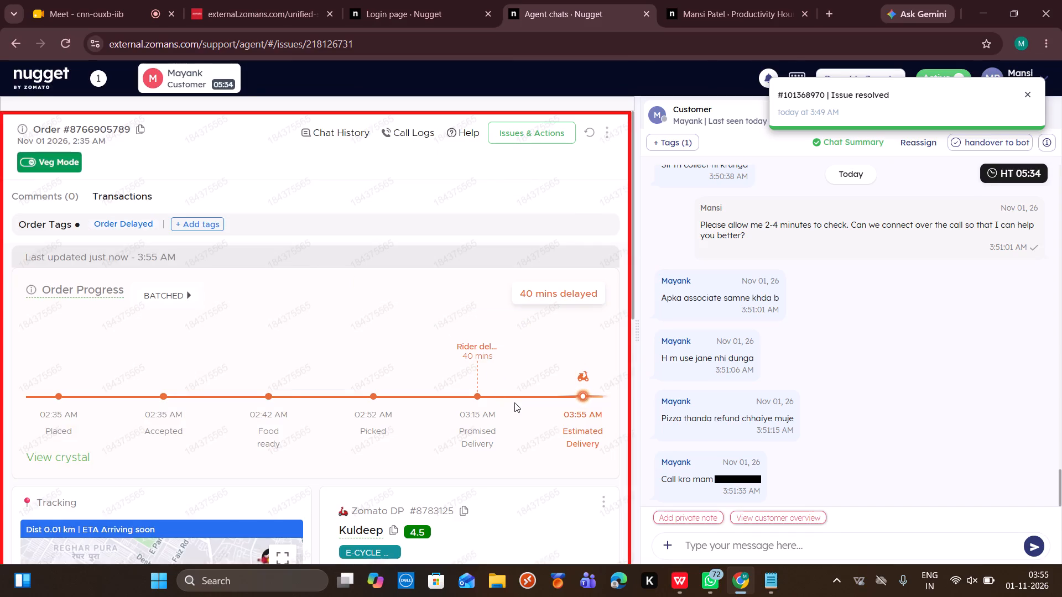
{"action": "left_click", "coordinate": [591, 133]}
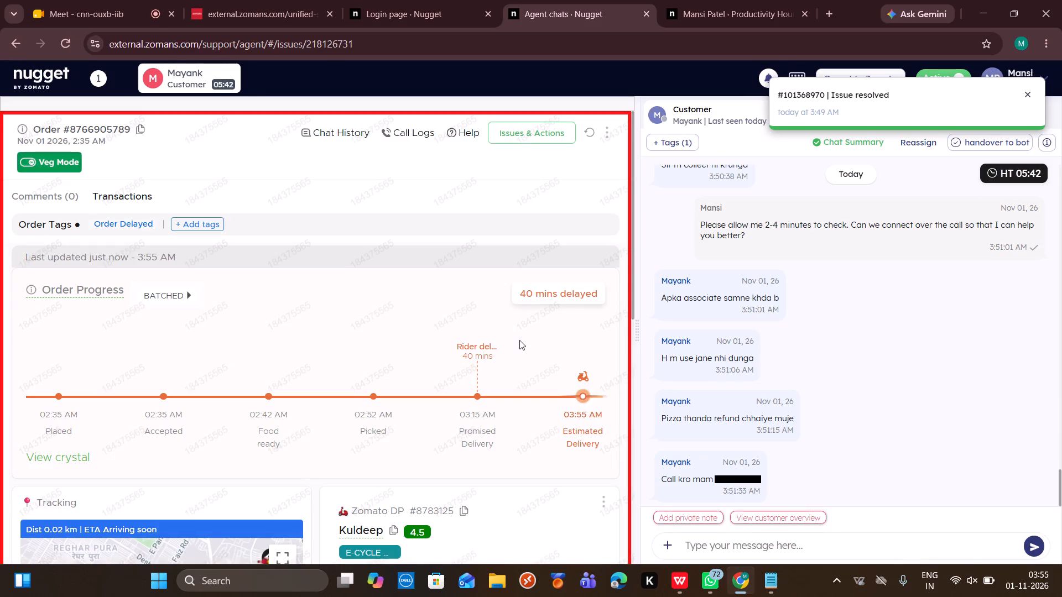
{"action": "left_click", "coordinate": [534, 129]}
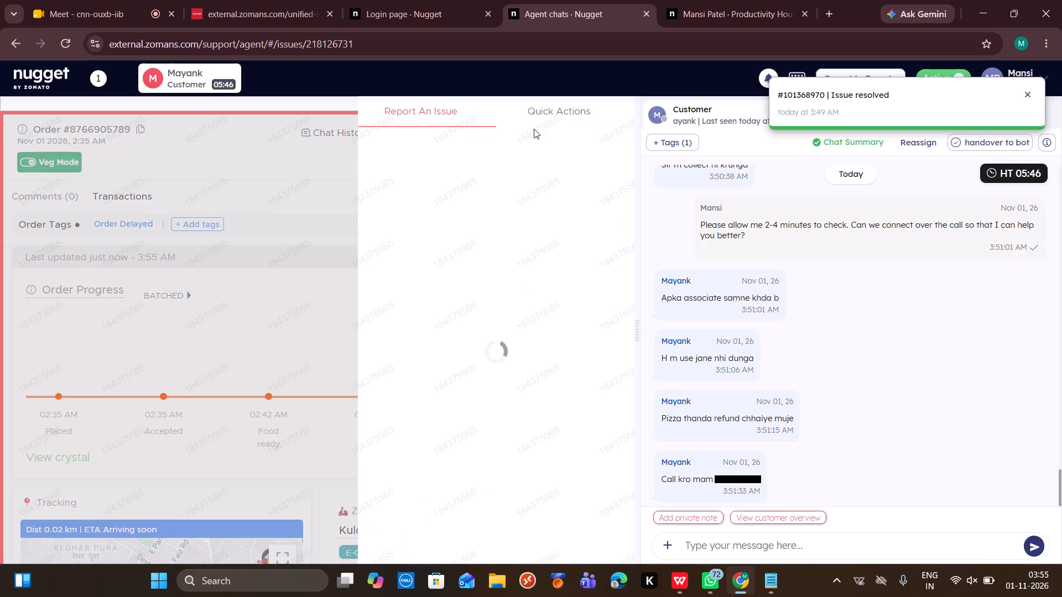
Switch to the Productivity Hours page and refresh today's agent statistics.
{"action": "left_click", "coordinate": [700, 1]}
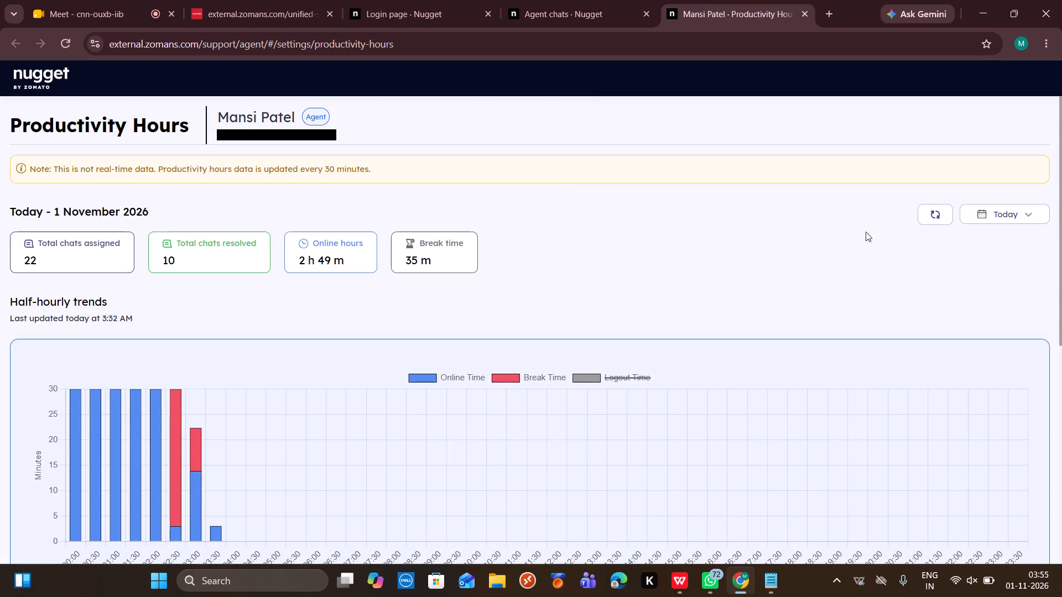
{"action": "left_click", "coordinate": [934, 215]}
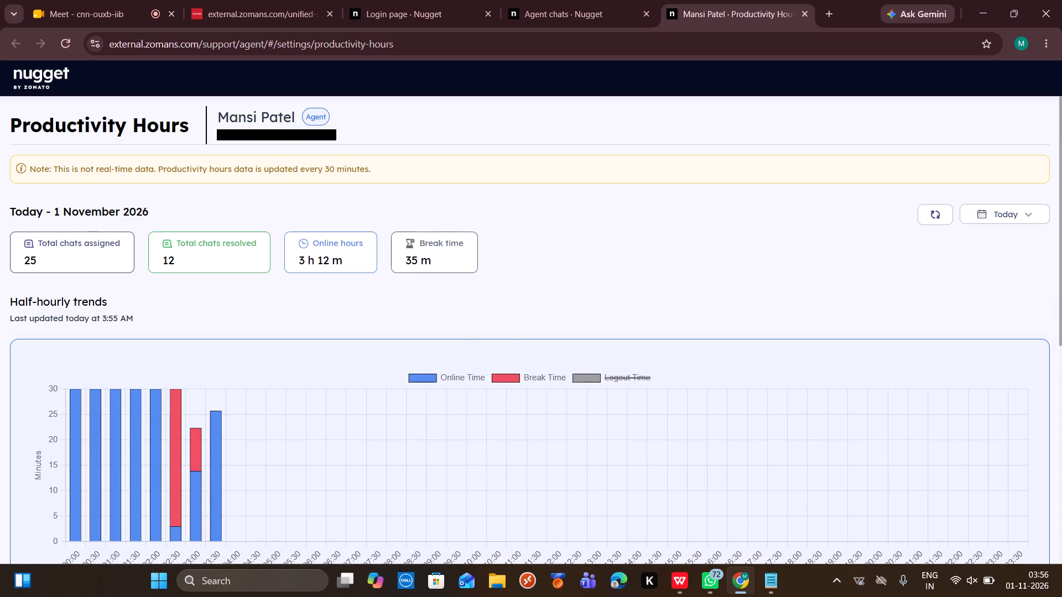
Return to the agent chats and open the reasons for a Customer requested cancellation.
{"action": "left_click", "coordinate": [553, 0]}
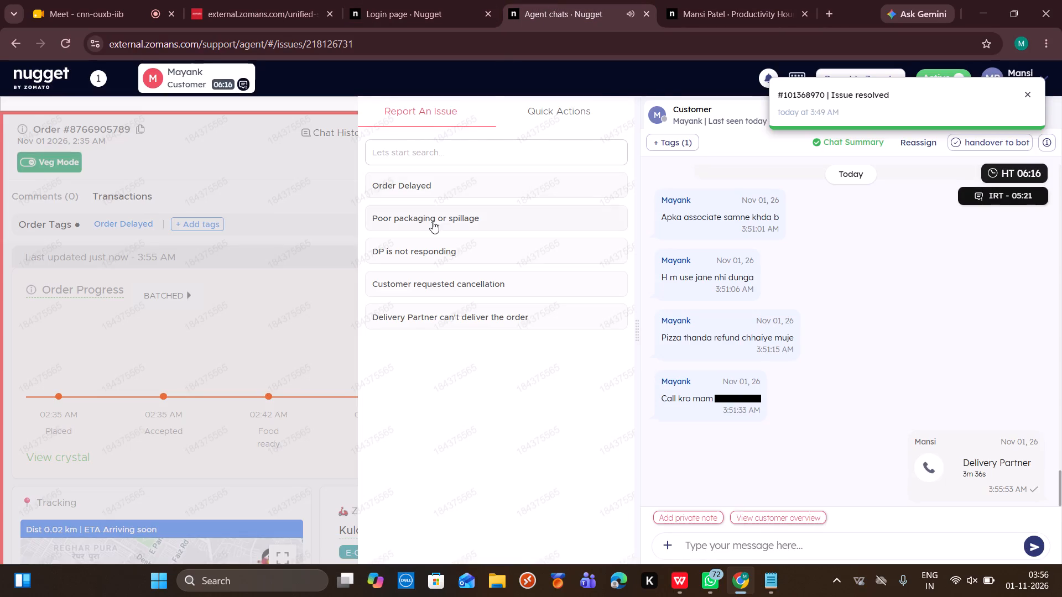
{"action": "left_click", "coordinate": [451, 275]}
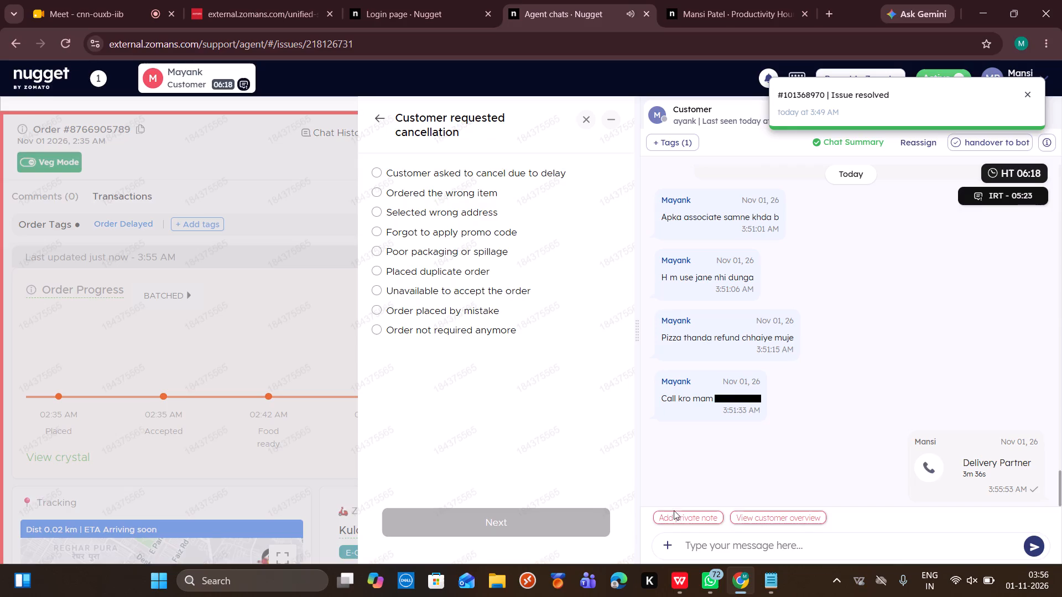
Add the private note "doing res" to the customer's chat.
{"action": "left_click", "coordinate": [680, 512]}
{"action": "type", "text": "doing res"}
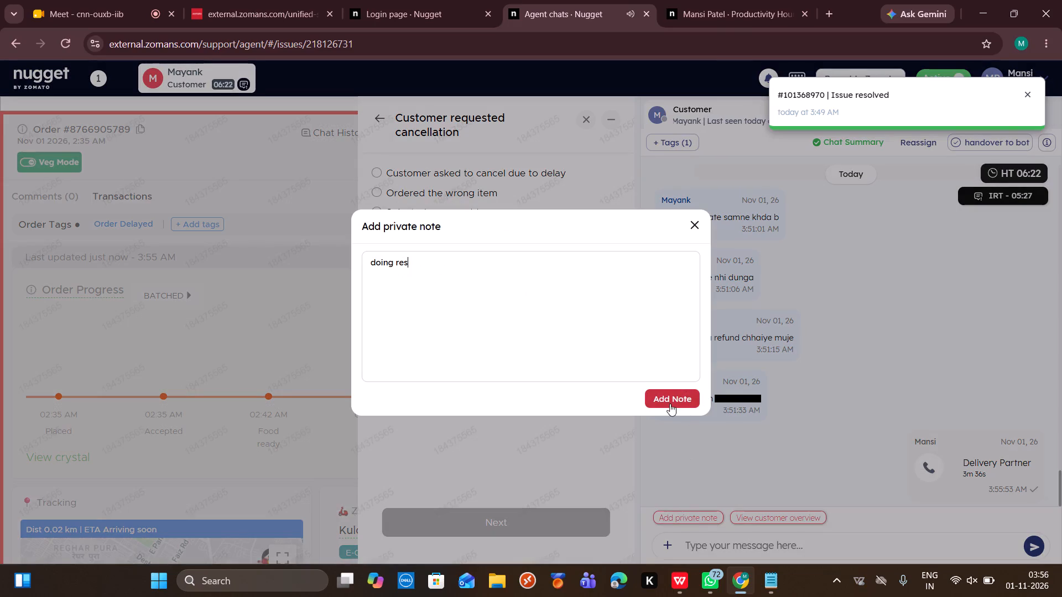
{"action": "left_click", "coordinate": [668, 407]}
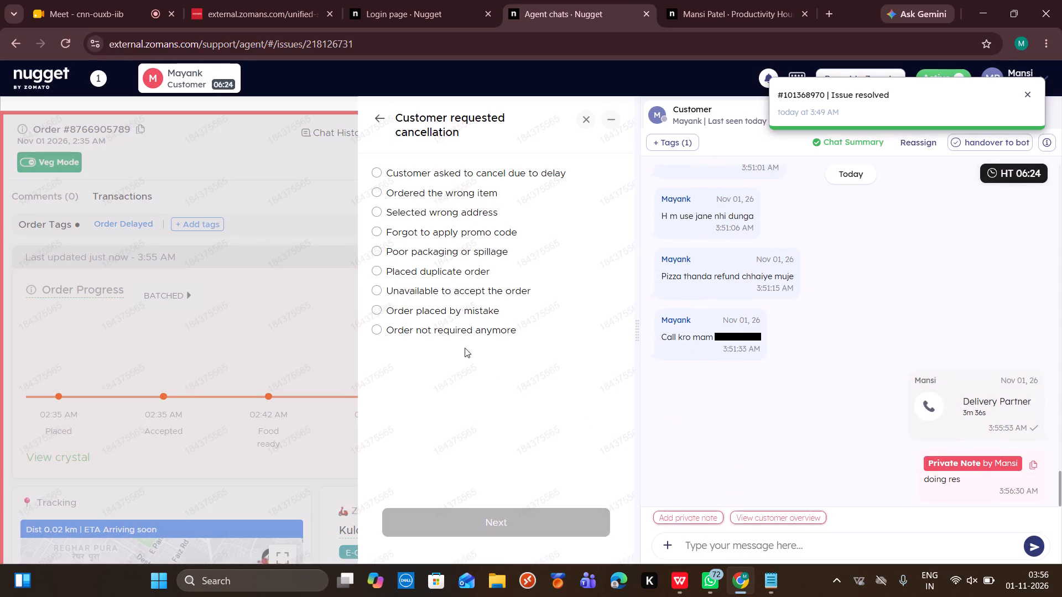
Check the Cancel order terms for the reason Order not required anymore, leaving the cancellation unsubmitted.
{"action": "left_click", "coordinate": [465, 329]}
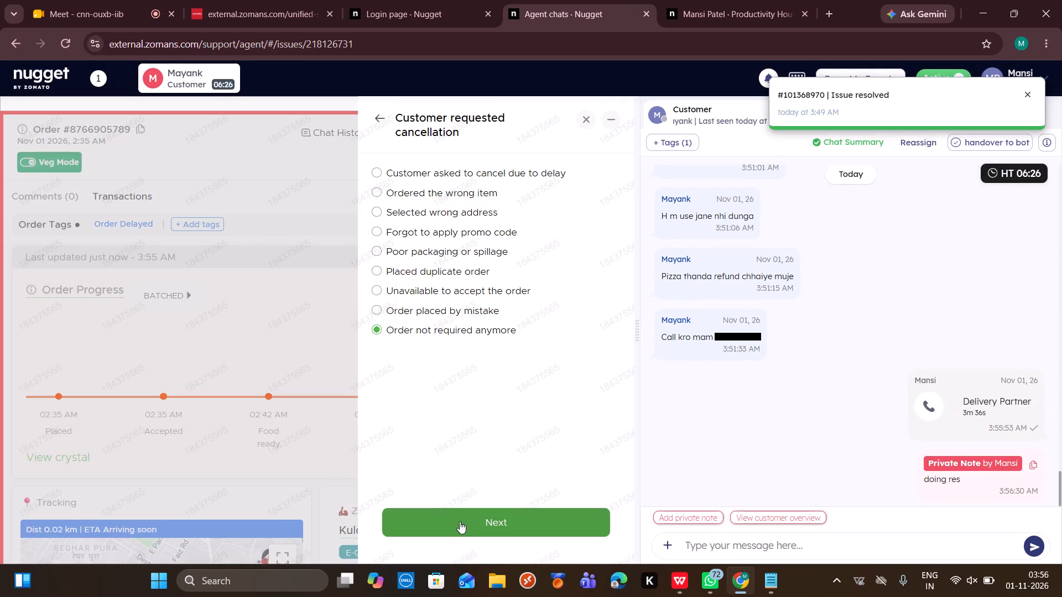
{"action": "left_click", "coordinate": [460, 521]}
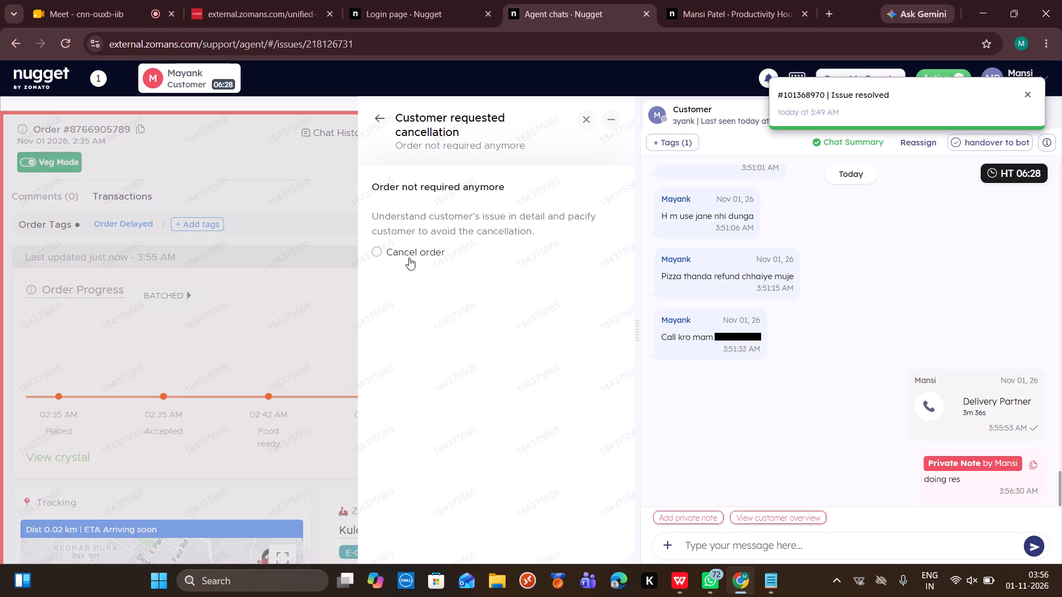
{"action": "left_click", "coordinate": [410, 252]}
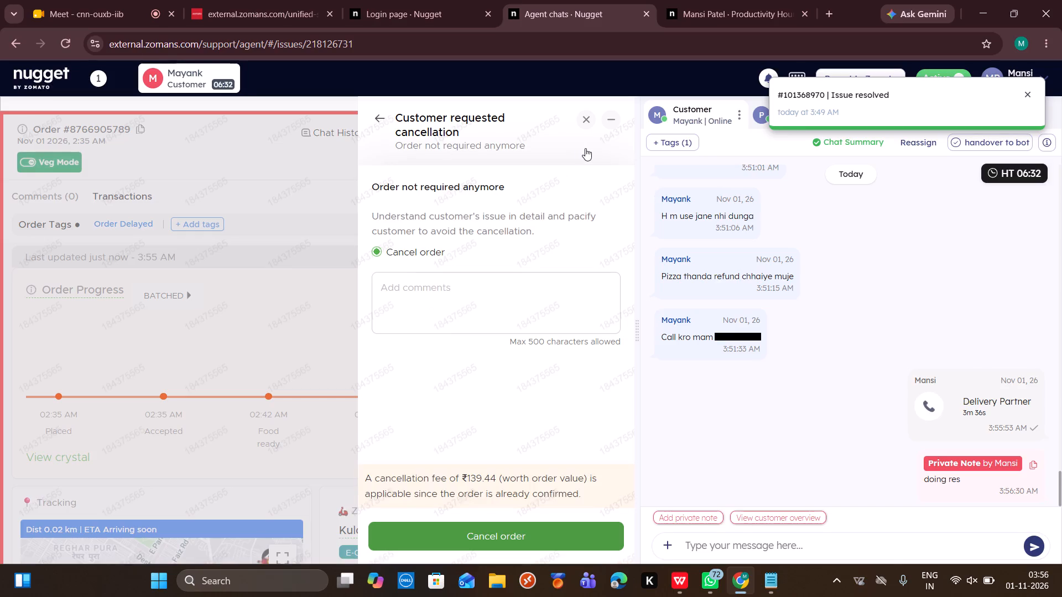
{"action": "left_click", "coordinate": [609, 121]}
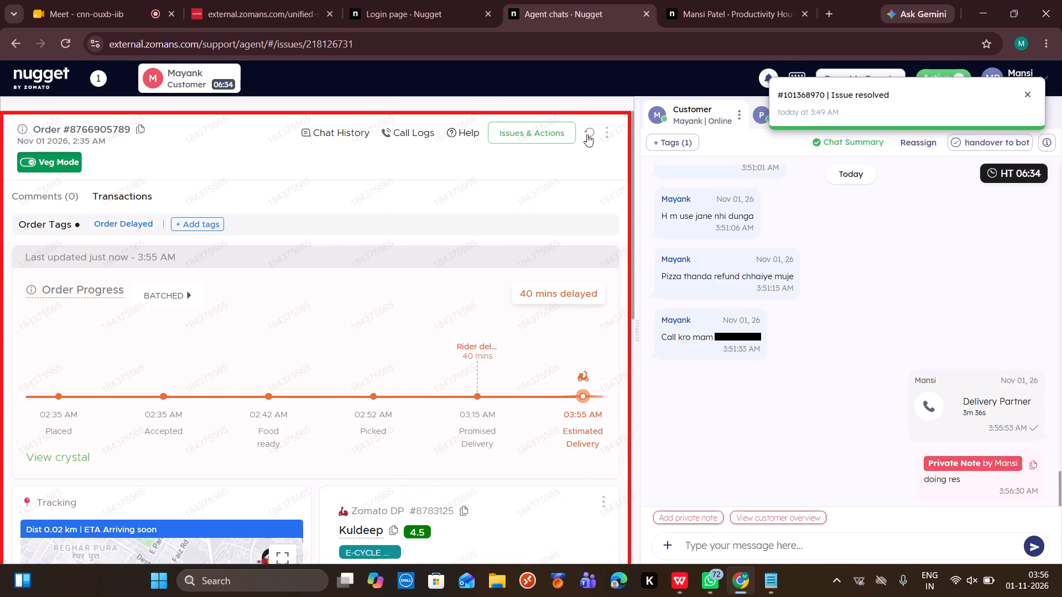
Refresh the order and check the Order Delayed terms for Cancel the order only, returning to the issue list without submitting.
{"action": "left_click", "coordinate": [587, 134]}
{"action": "left_click", "coordinate": [549, 132]}
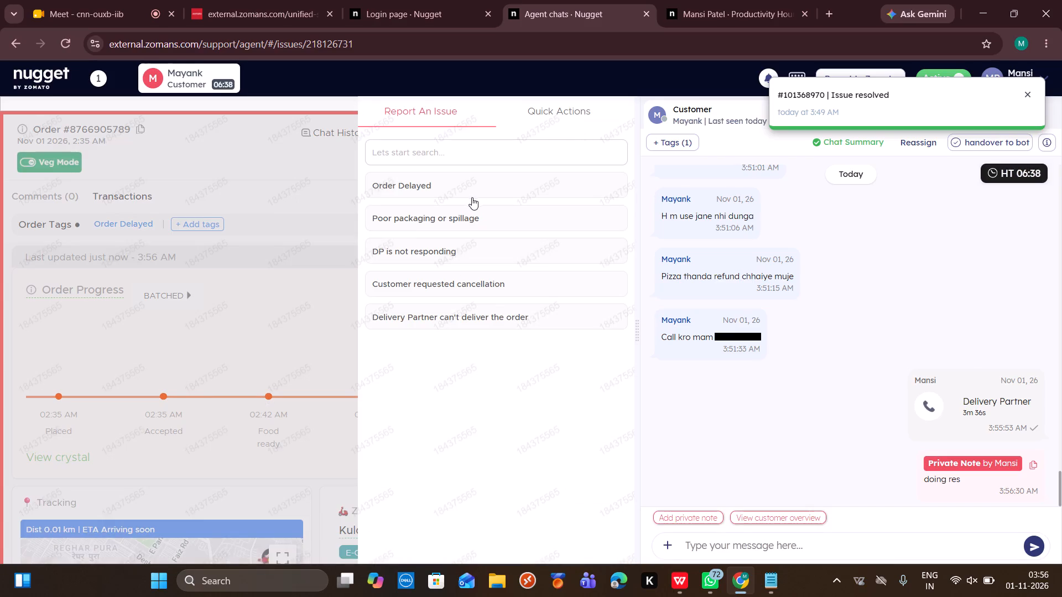
{"action": "left_click", "coordinate": [473, 196]}
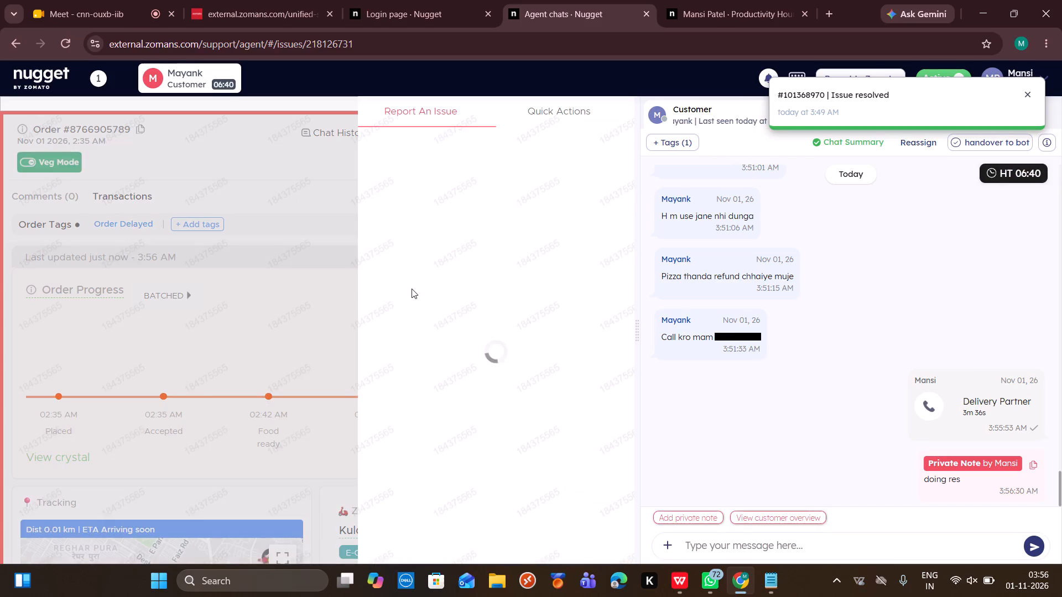
{"action": "left_click", "coordinate": [421, 298]}
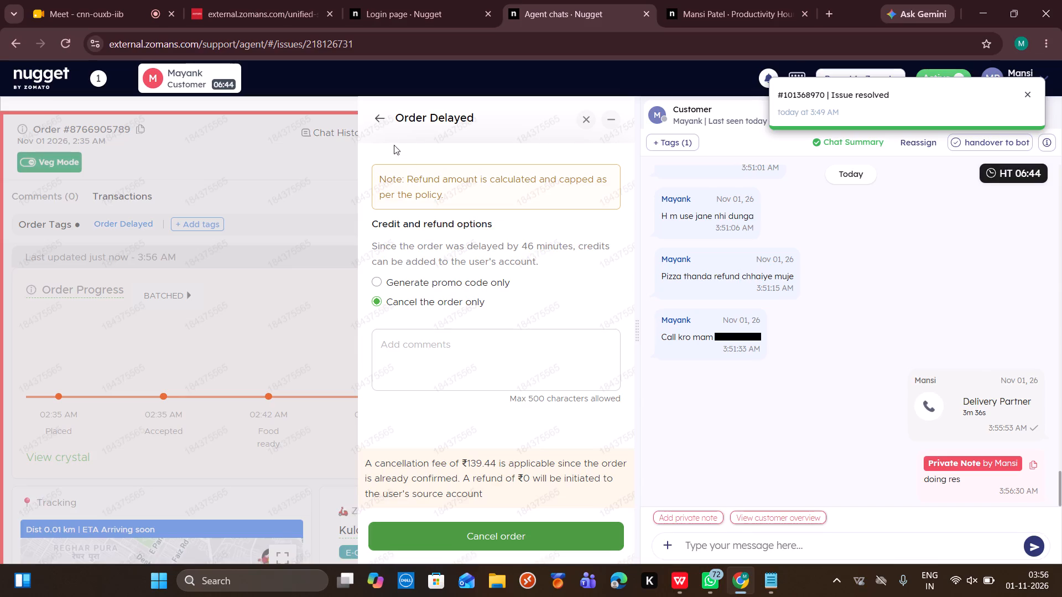
{"action": "left_click", "coordinate": [381, 119]}
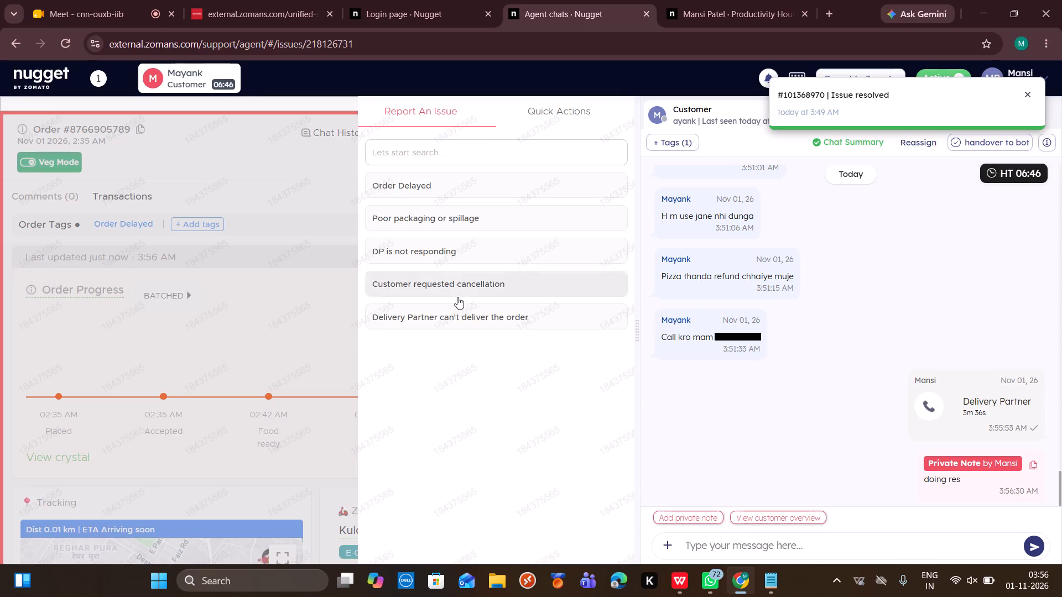
Check the Cancel order terms for a Customer requested cancellation with reason Order not required anymore, returning to the issue list without submitting.
{"action": "left_click", "coordinate": [466, 282]}
{"action": "left_click", "coordinate": [423, 333]}
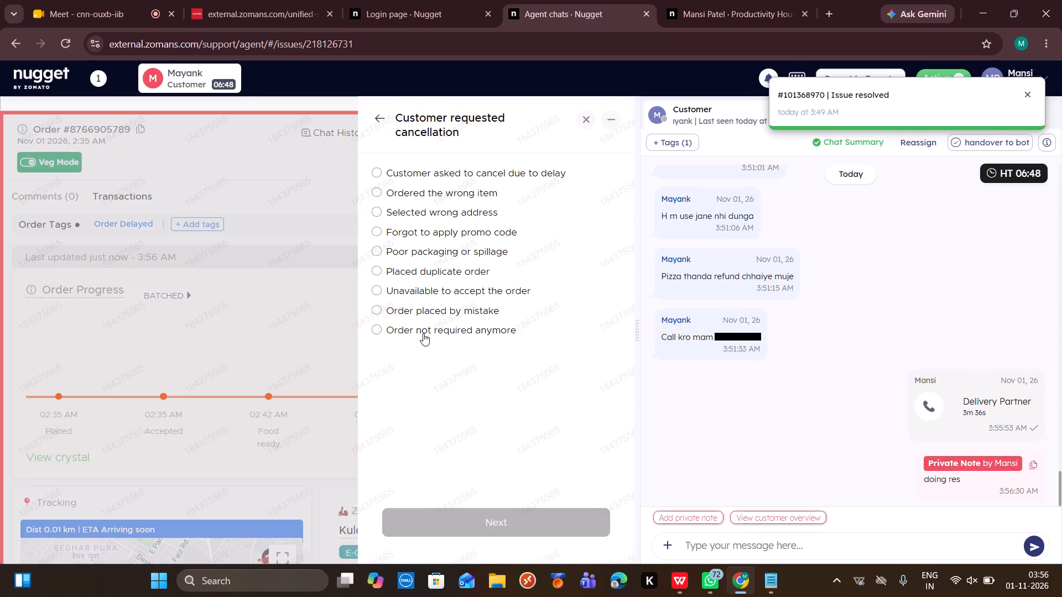
{"action": "left_click", "coordinate": [458, 526]}
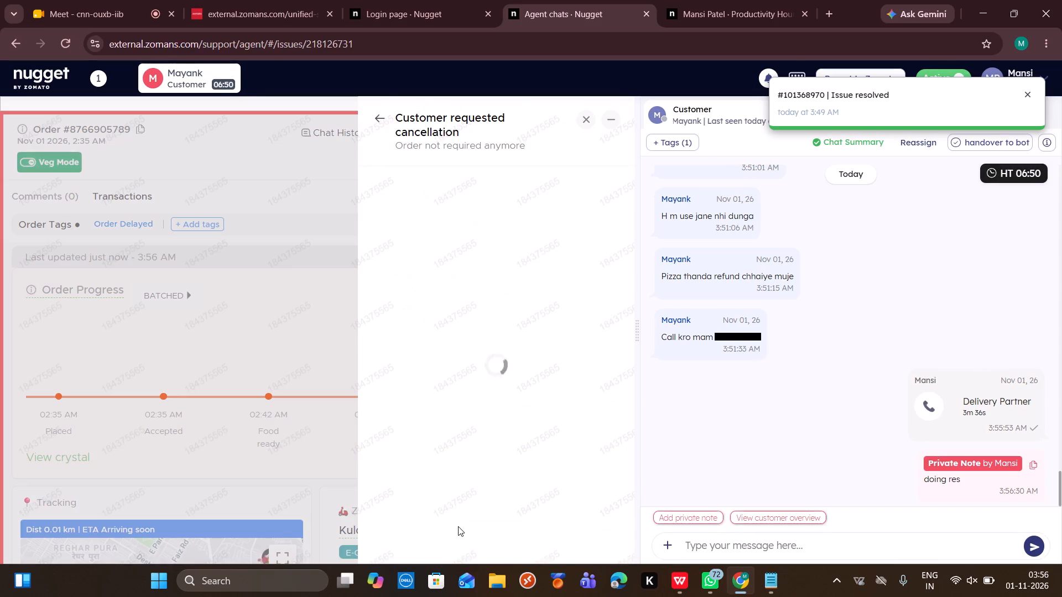
{"action": "left_click", "coordinate": [406, 249]}
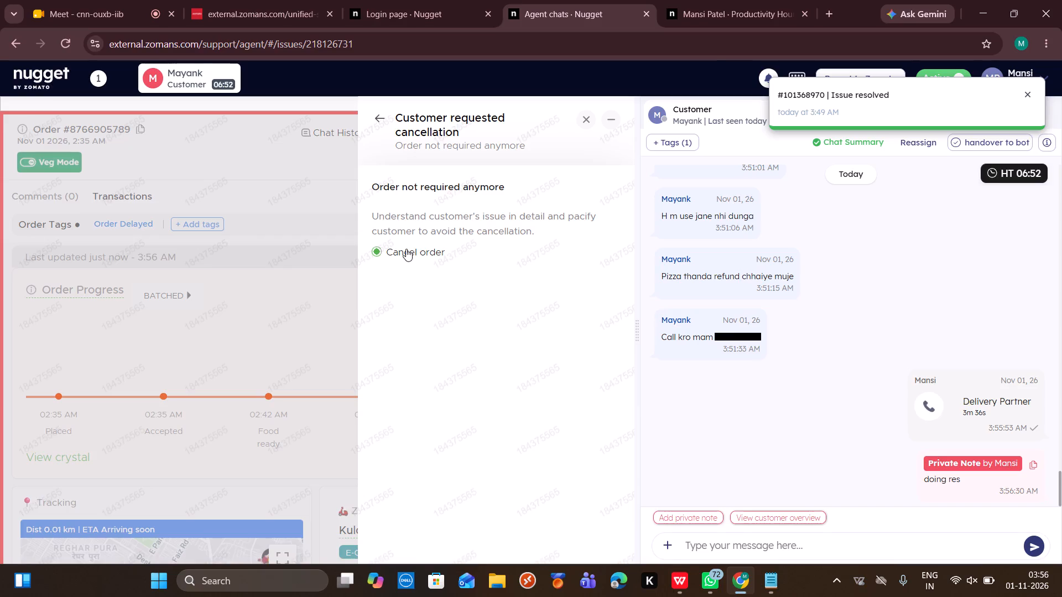
{"action": "left_click", "coordinate": [382, 118]}
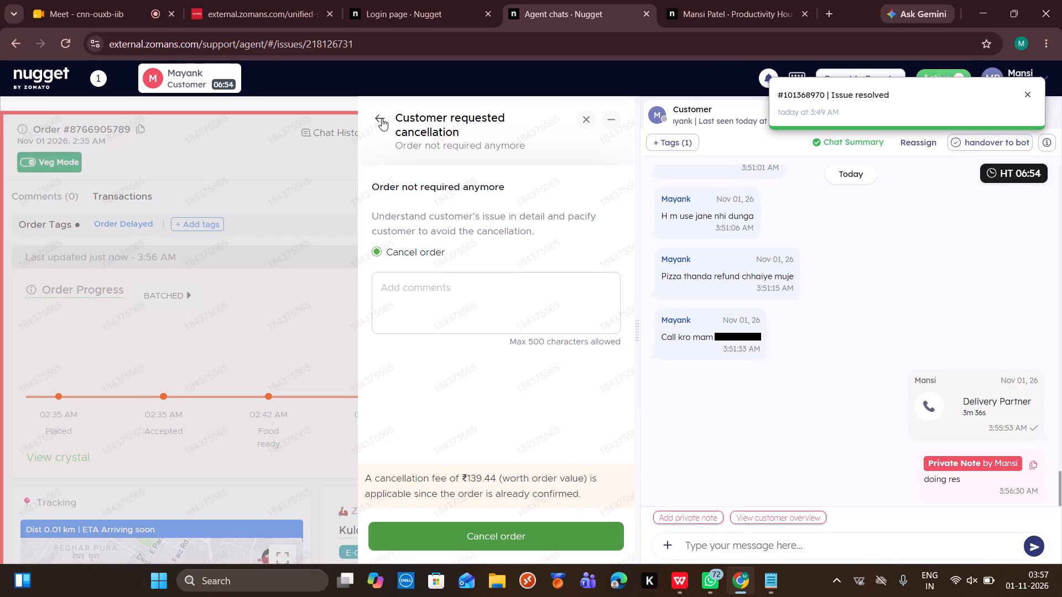
Report Poor packaging or spillage for 1 Onions Pizza and cancel the order with a ₹139 refund.
{"action": "left_click", "coordinate": [471, 229]}
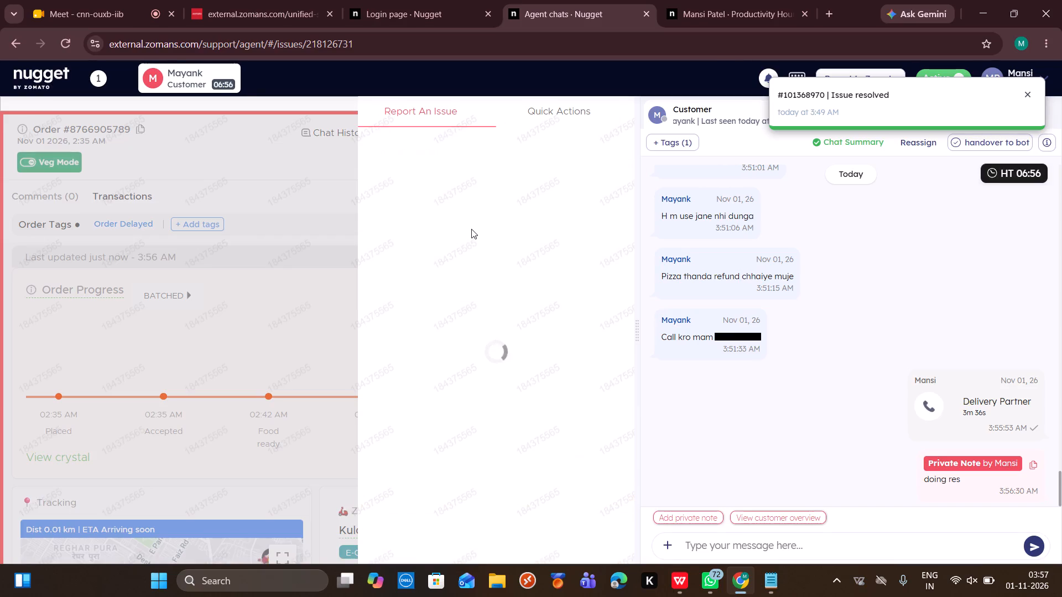
{"action": "left_click", "coordinate": [591, 213]}
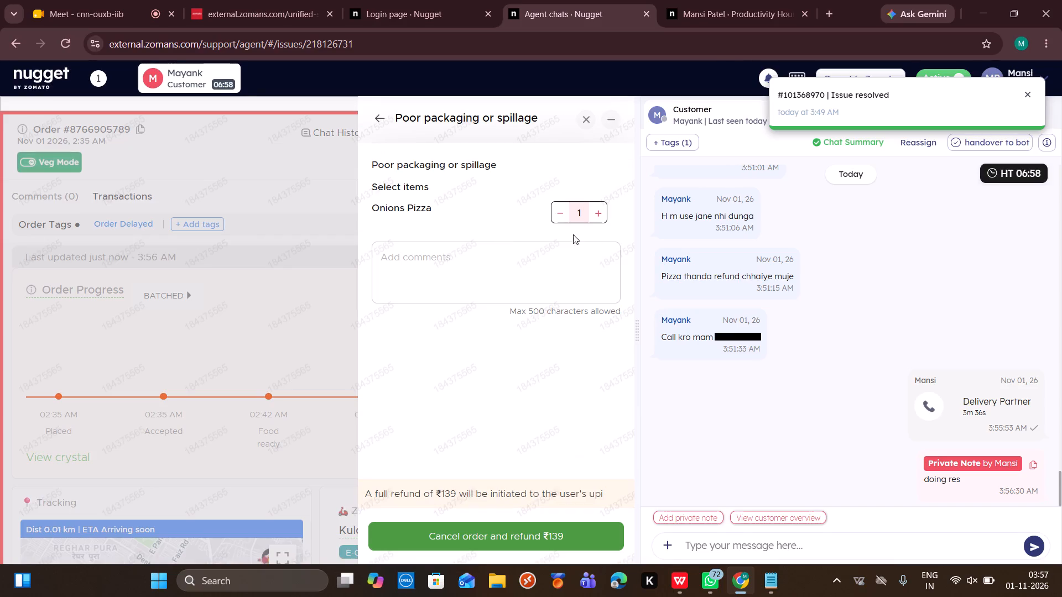
{"action": "left_click", "coordinate": [506, 531]}
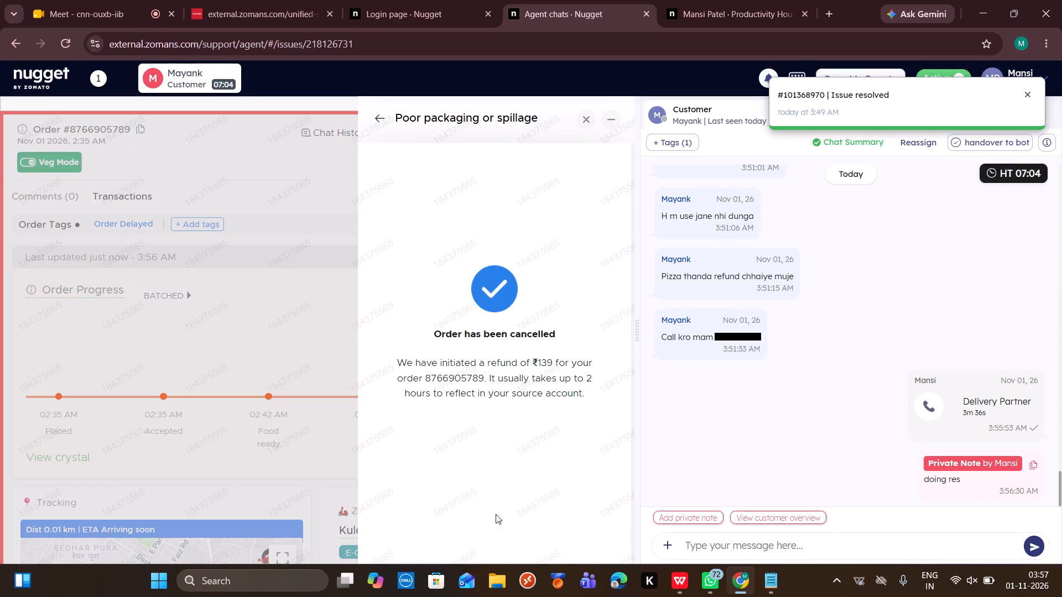
{"action": "left_click_drag", "start_coordinate": [389, 358], "coordinate": [589, 410]}
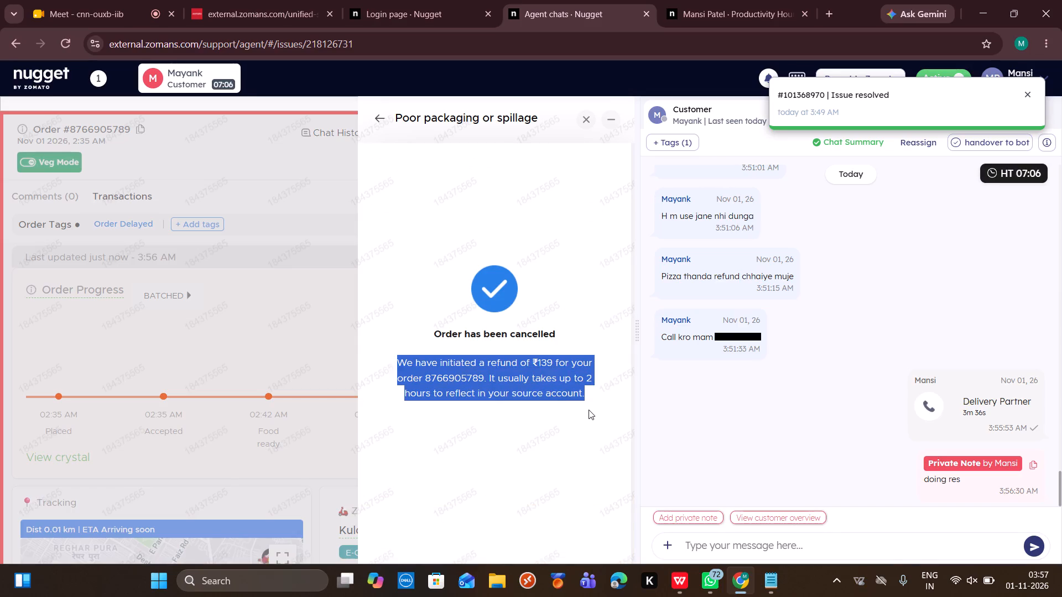
{"action": "left_click_drag", "start_coordinate": [589, 410], "coordinate": [594, 410]}
{"action": "key", "text": "ctrl+c"}
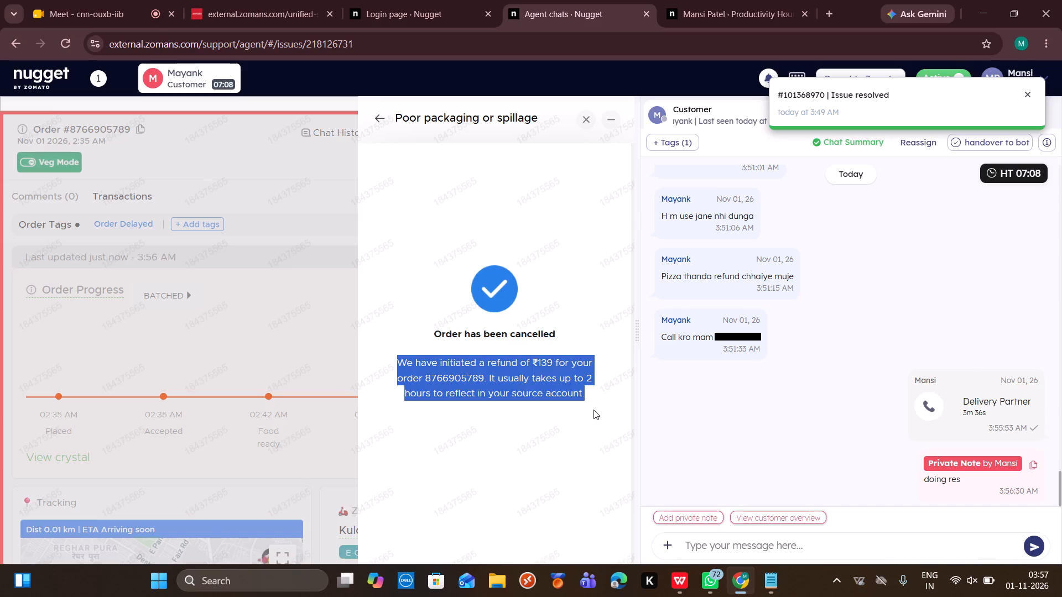
{"action": "left_click", "coordinate": [690, 546]}
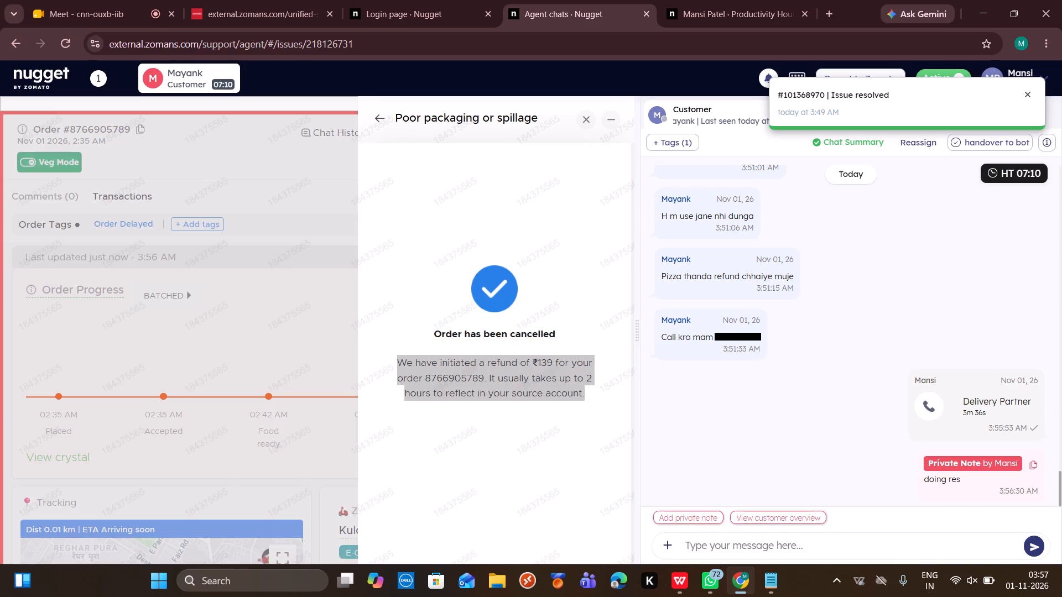
{"action": "key", "text": "ctrl+v"}
{"action": "key", "text": "Return"}
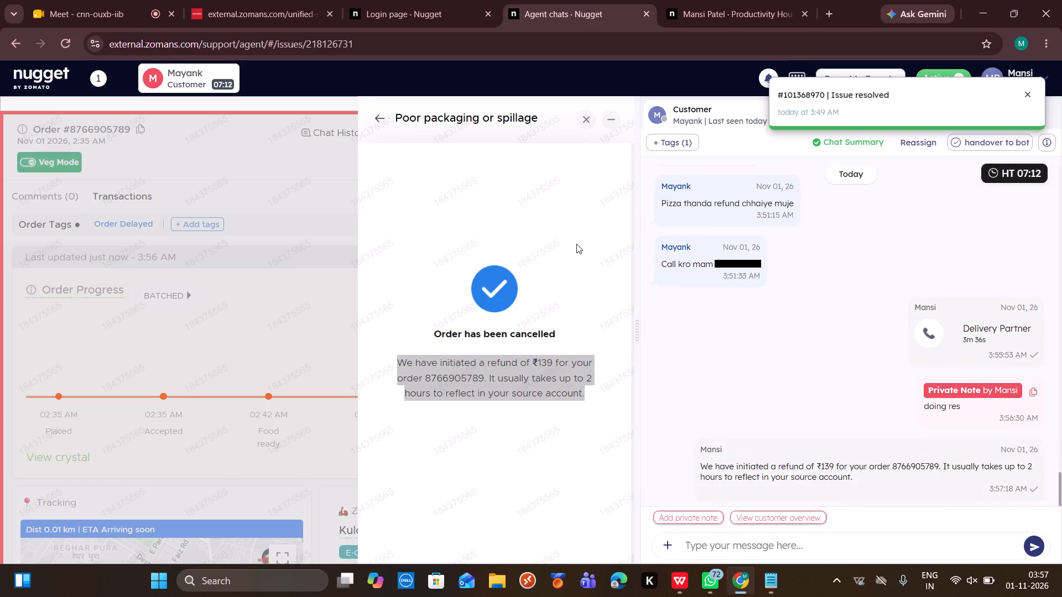
{"action": "left_click", "coordinate": [590, 119]}
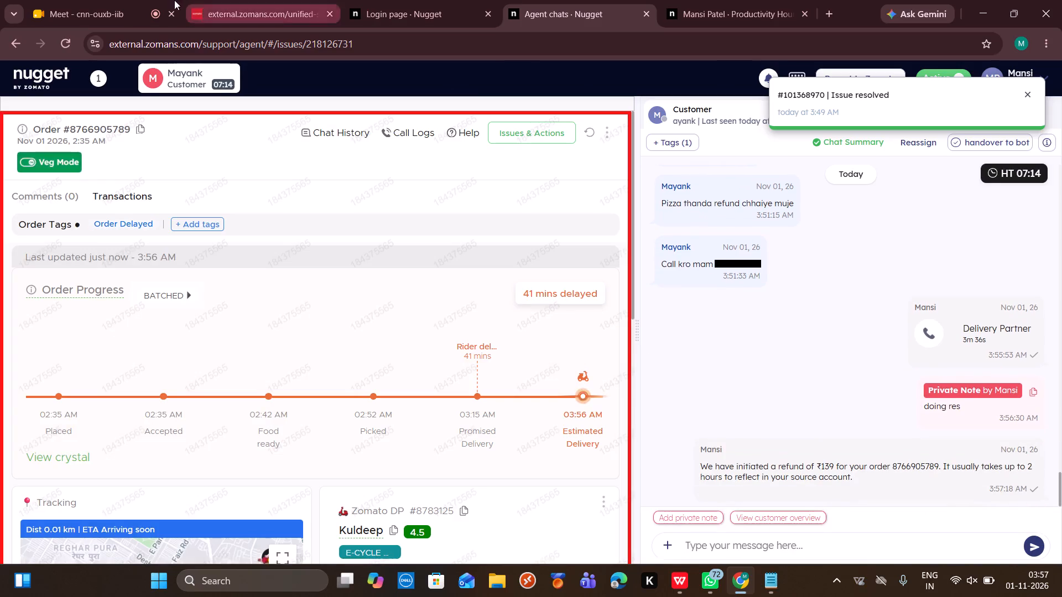
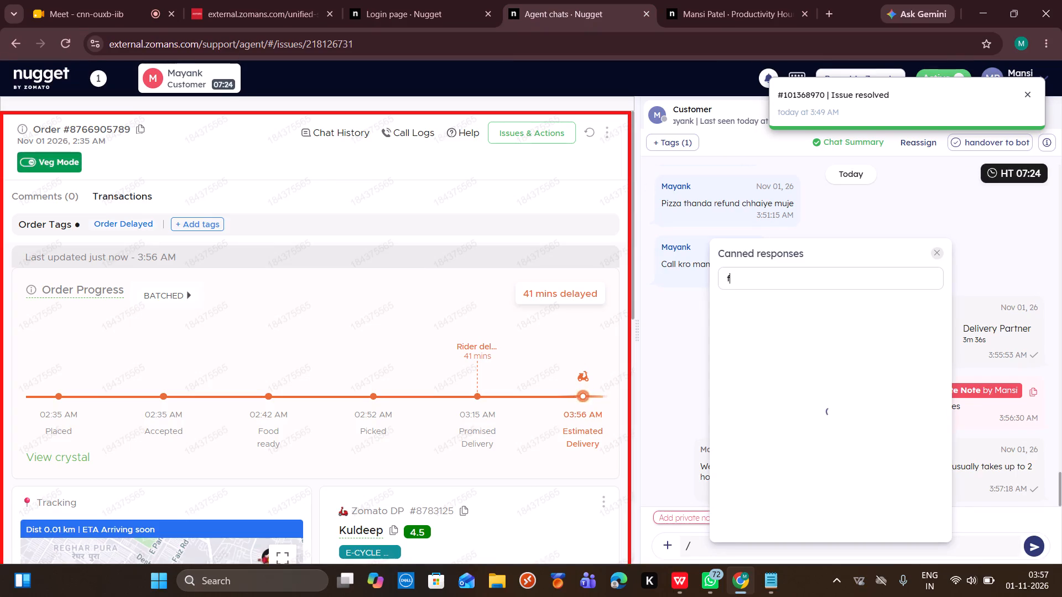
Send the customer the Further assistance2 canned response asking whether there is anything else to help with.
{"action": "type", "text": "r"}
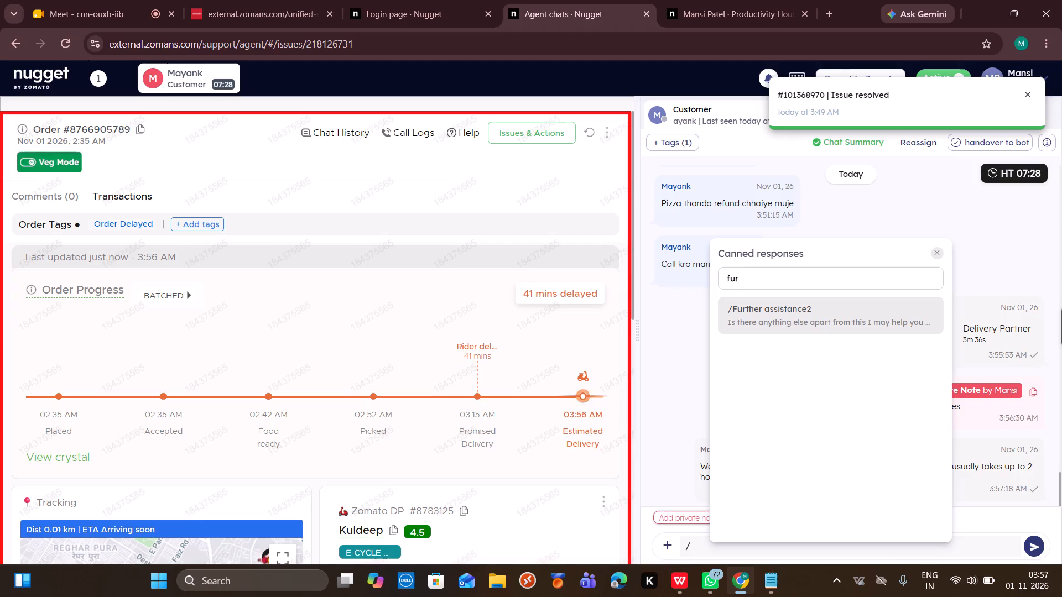
{"action": "left_click", "coordinate": [832, 328]}
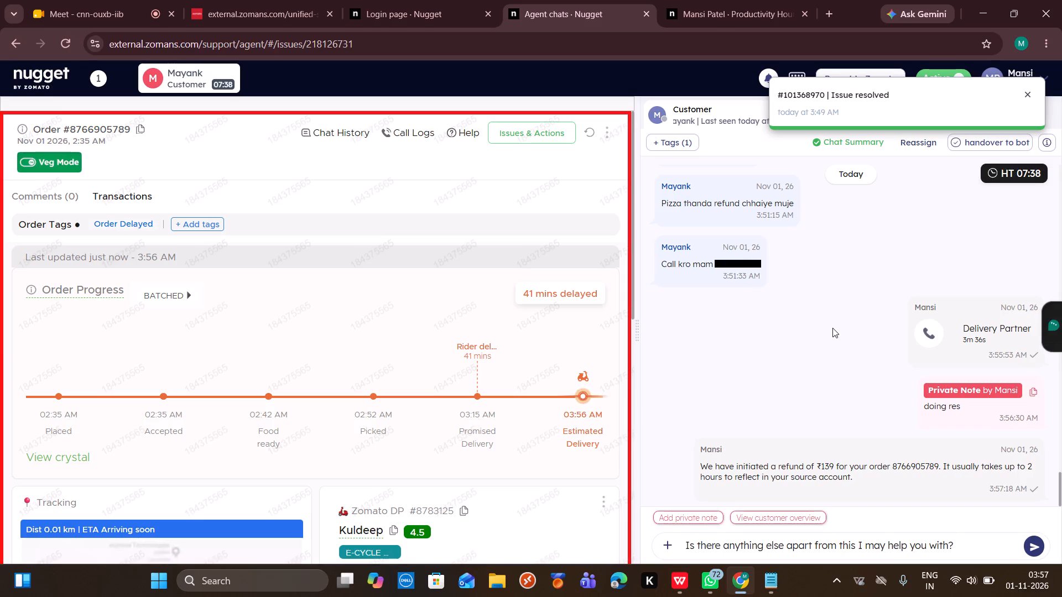
{"action": "key", "text": "Return"}
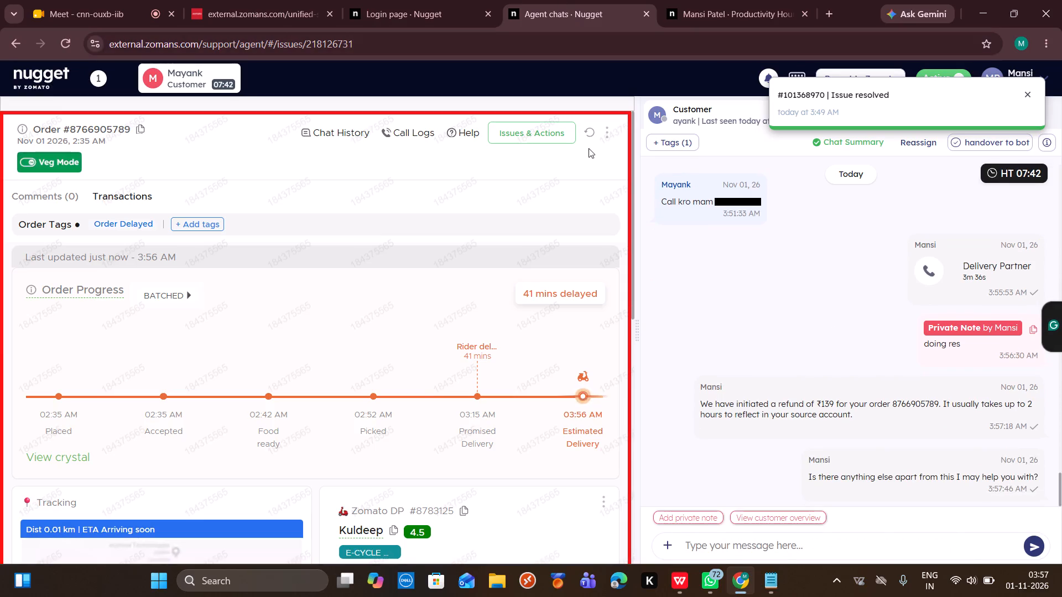
{"action": "left_click", "coordinate": [590, 130]}
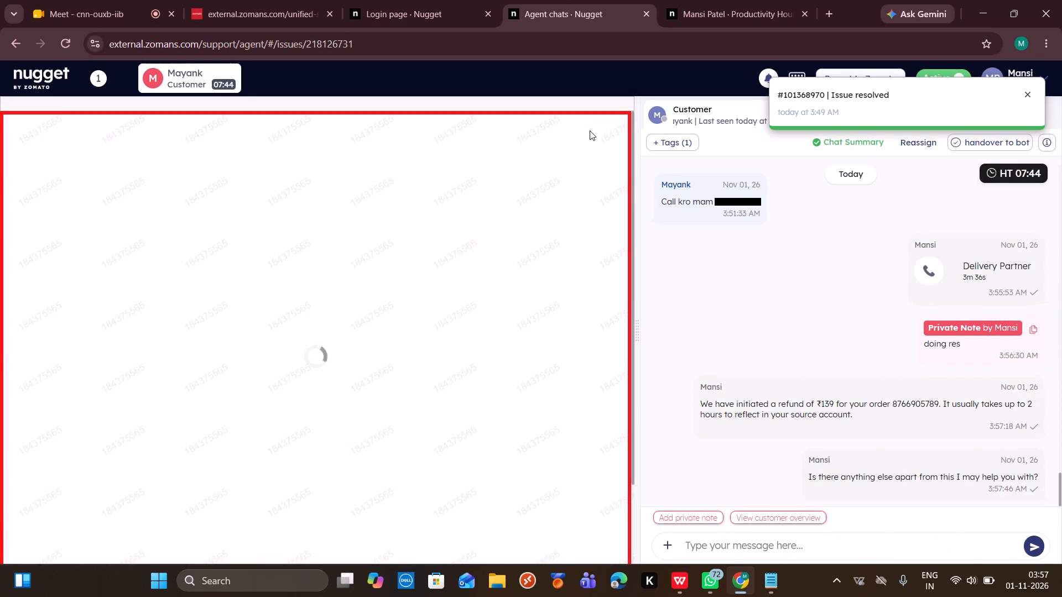
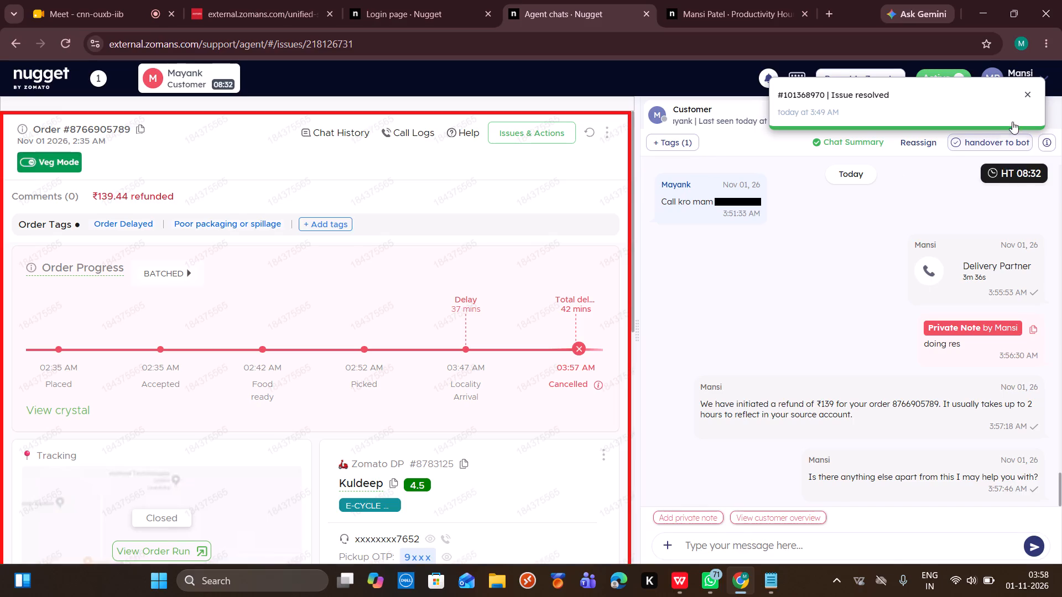
{"action": "left_click", "coordinate": [1029, 100]}
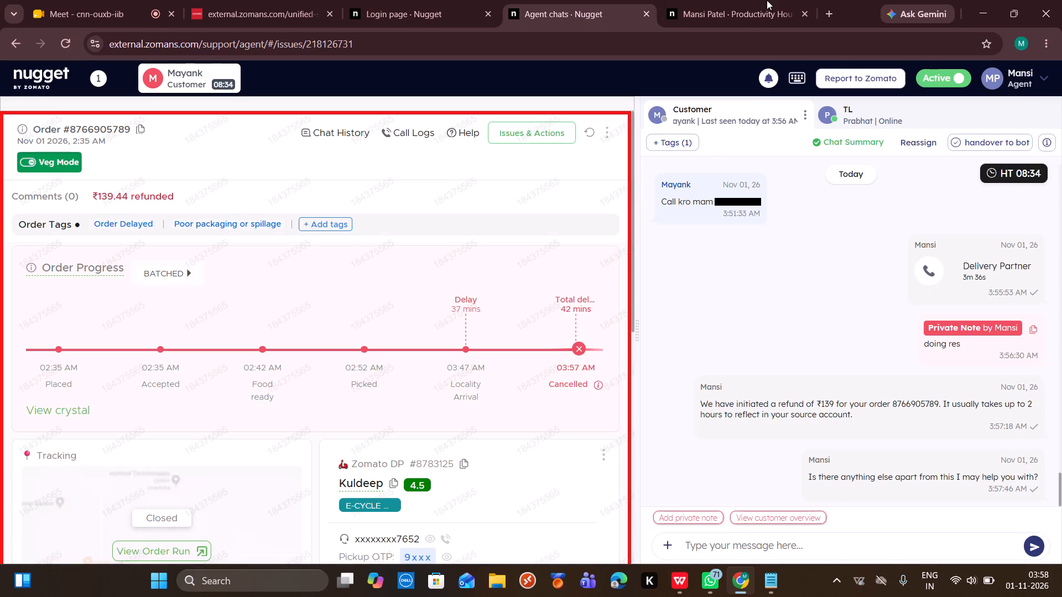
{"action": "left_click", "coordinate": [767, 0]}
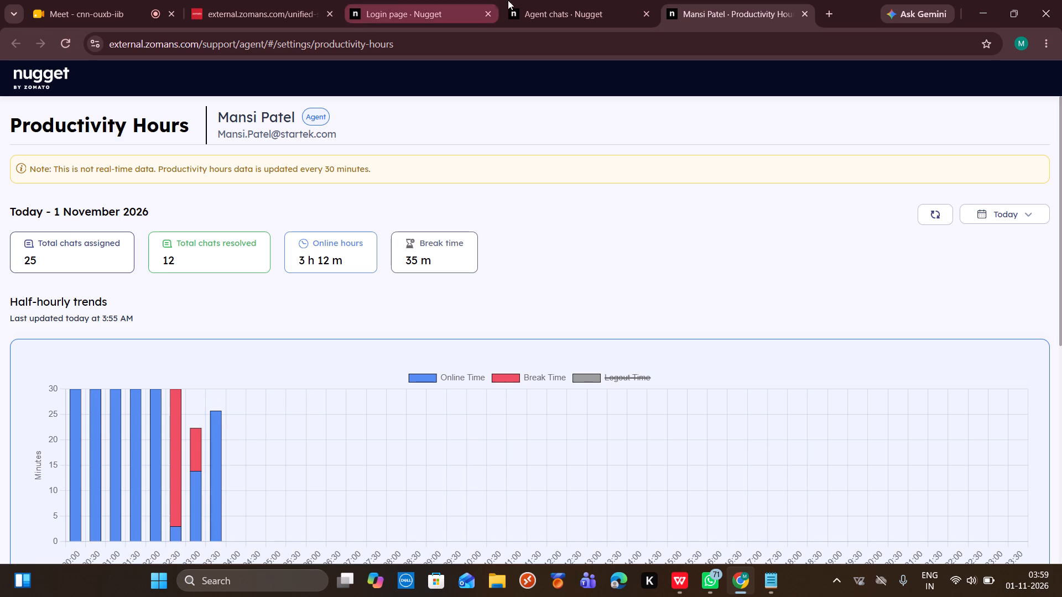
{"action": "left_click", "coordinate": [537, 0]}
{"action": "scroll", "coordinate": [748, 349], "scroll_direction": "down", "scroll_amount": 1}
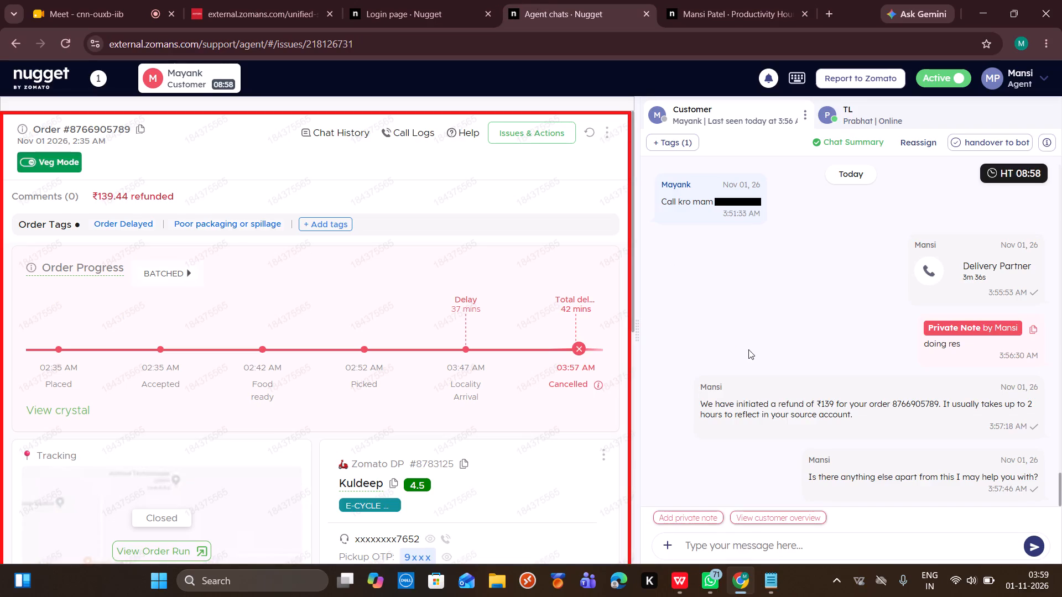
{"action": "scroll", "coordinate": [748, 349], "scroll_direction": "down", "scroll_amount": 8}
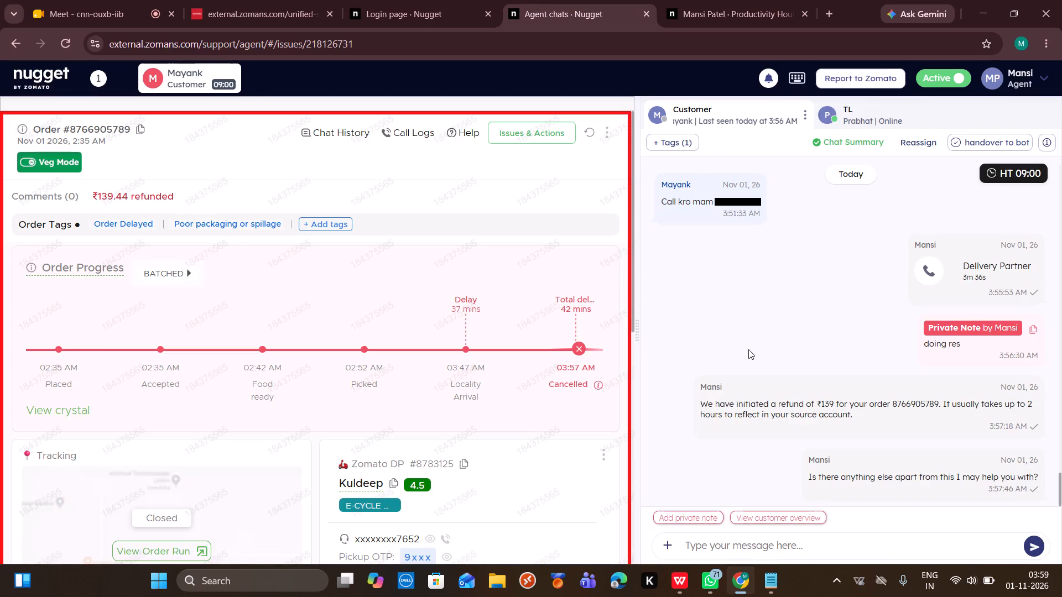
{"action": "scroll", "coordinate": [748, 349], "scroll_direction": "down", "scroll_amount": 4}
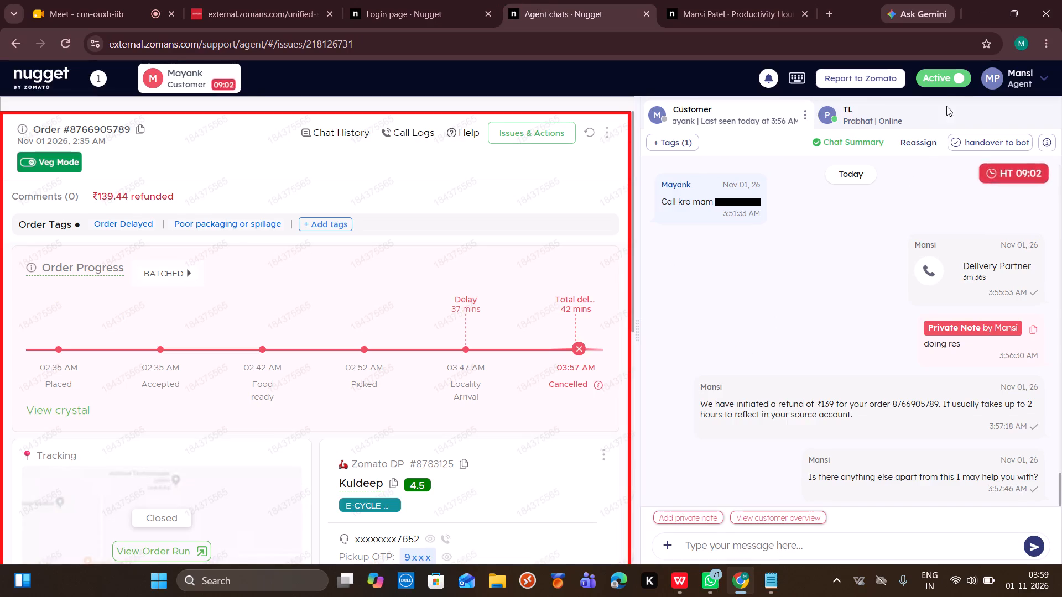
Mark the agent status as inactive with a short break for 5 mins.
{"action": "left_click", "coordinate": [951, 81]}
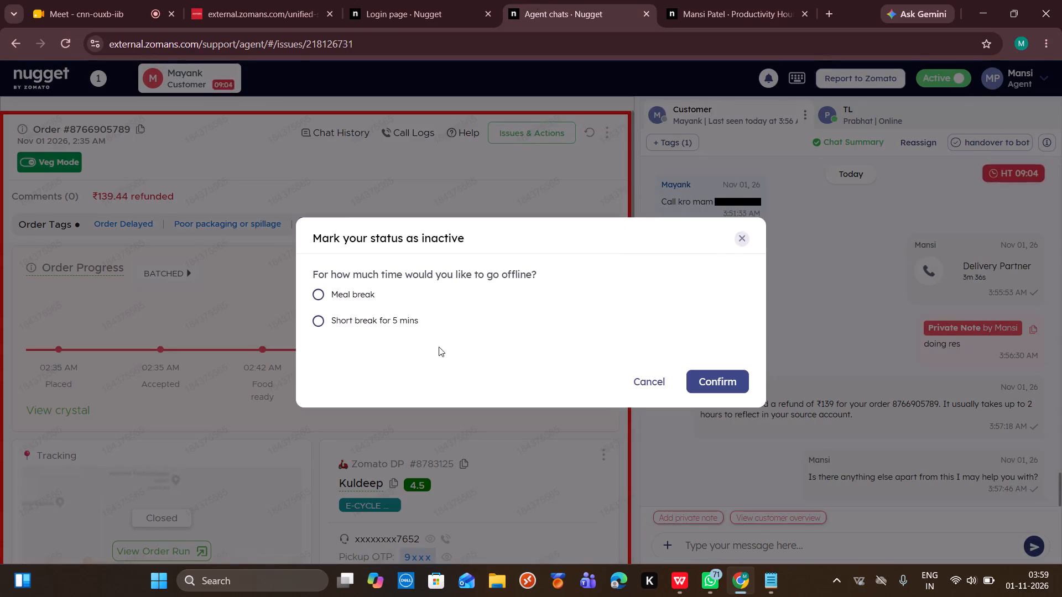
{"action": "left_click", "coordinate": [384, 317]}
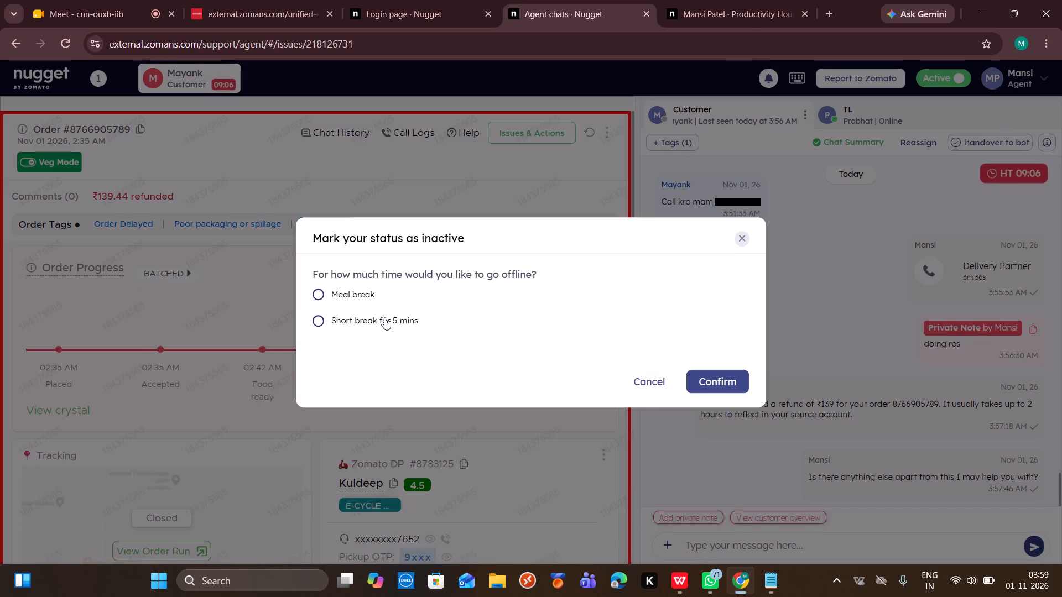
{"action": "left_click", "coordinate": [726, 378]}
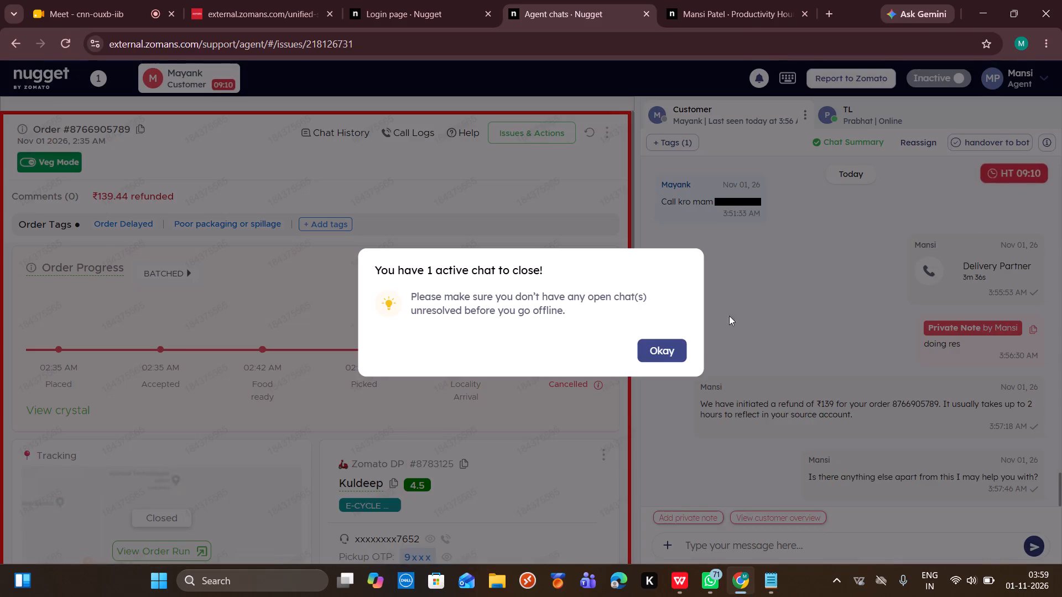
{"action": "left_click", "coordinate": [676, 347]}
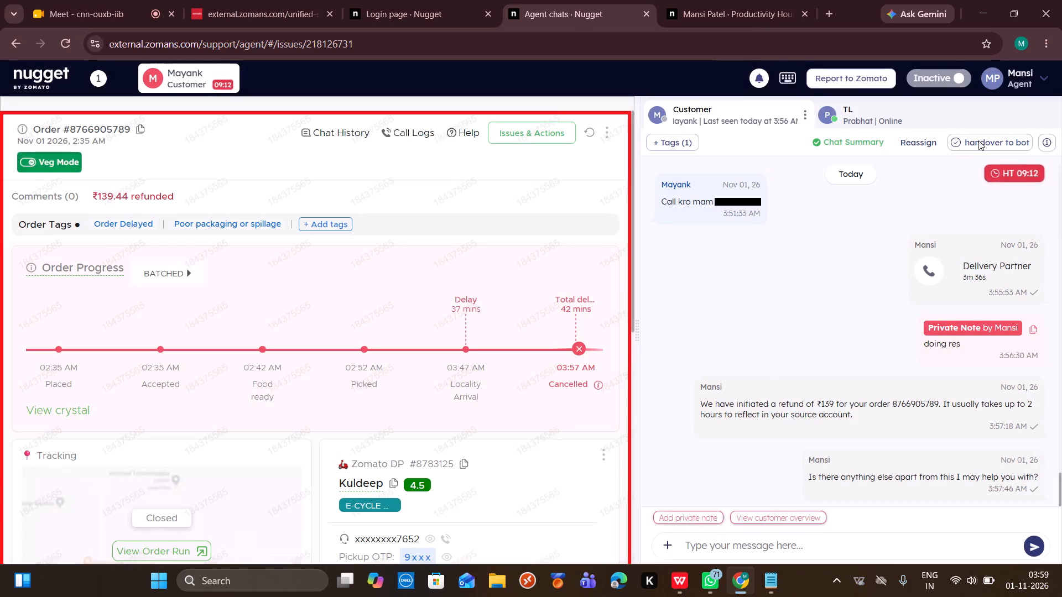
{"action": "left_click", "coordinate": [980, 139]}
{"action": "left_click", "coordinate": [655, 344]}
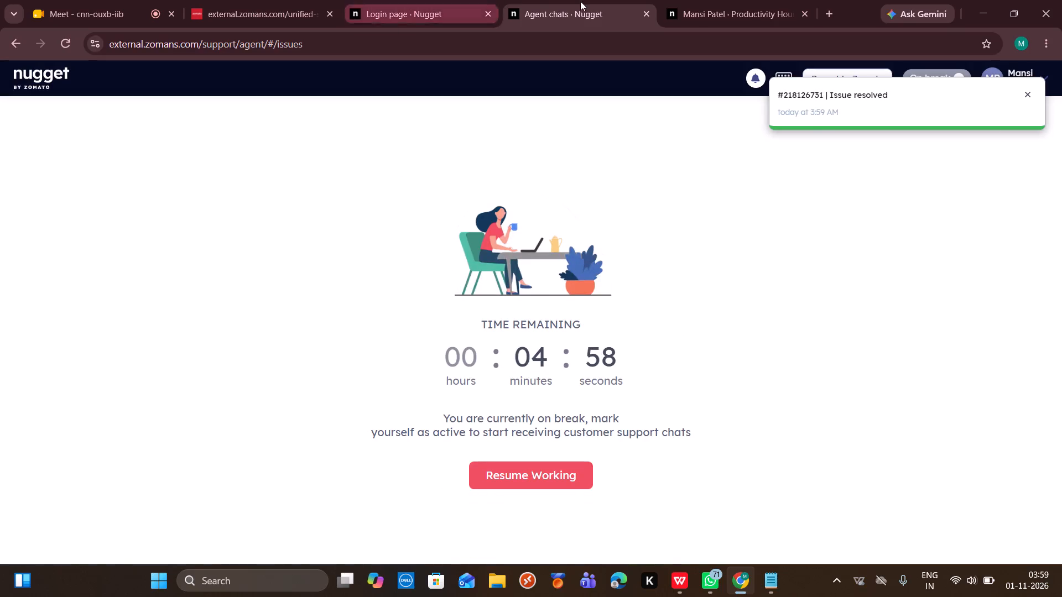
View today's Productivity Hours page again.
{"action": "left_click", "coordinate": [695, 3]}
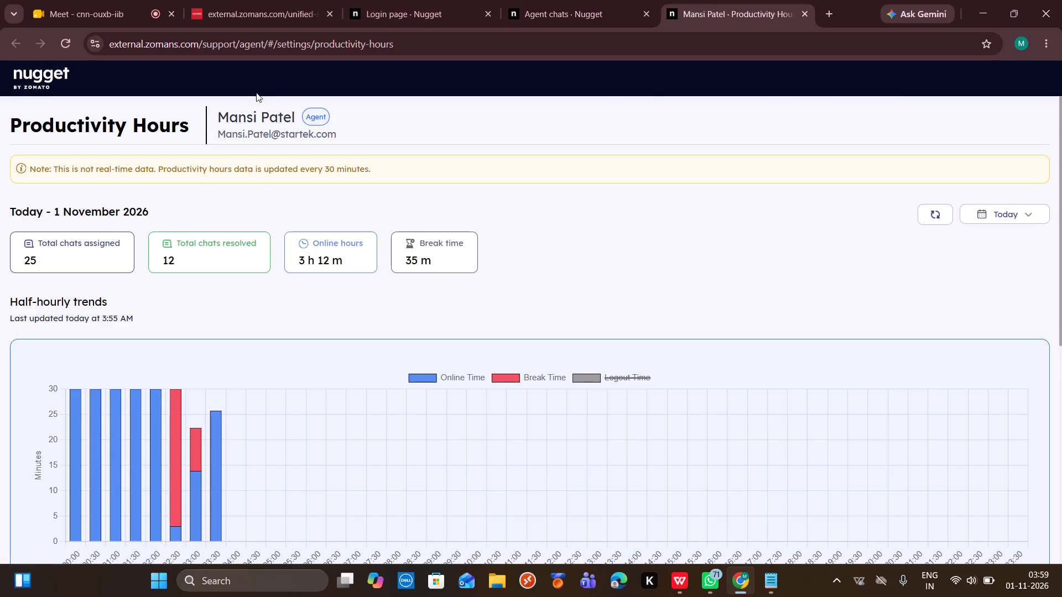
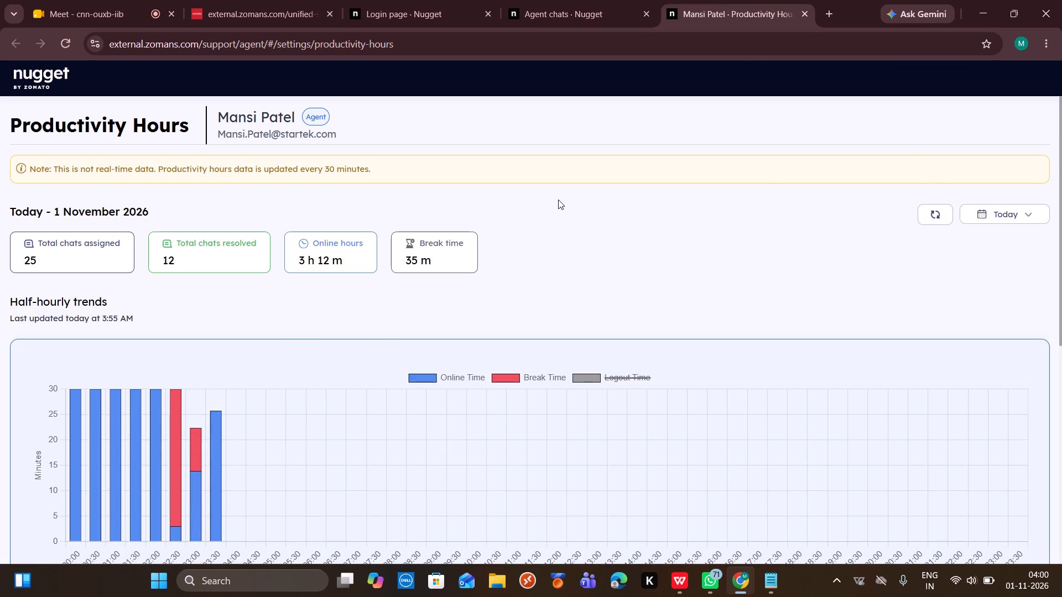
Return to the agent chats page, dismiss the resolved-issue notification, and mark the agent's shift as over, submitting the logout confirmation.
{"action": "left_click", "coordinate": [553, 0]}
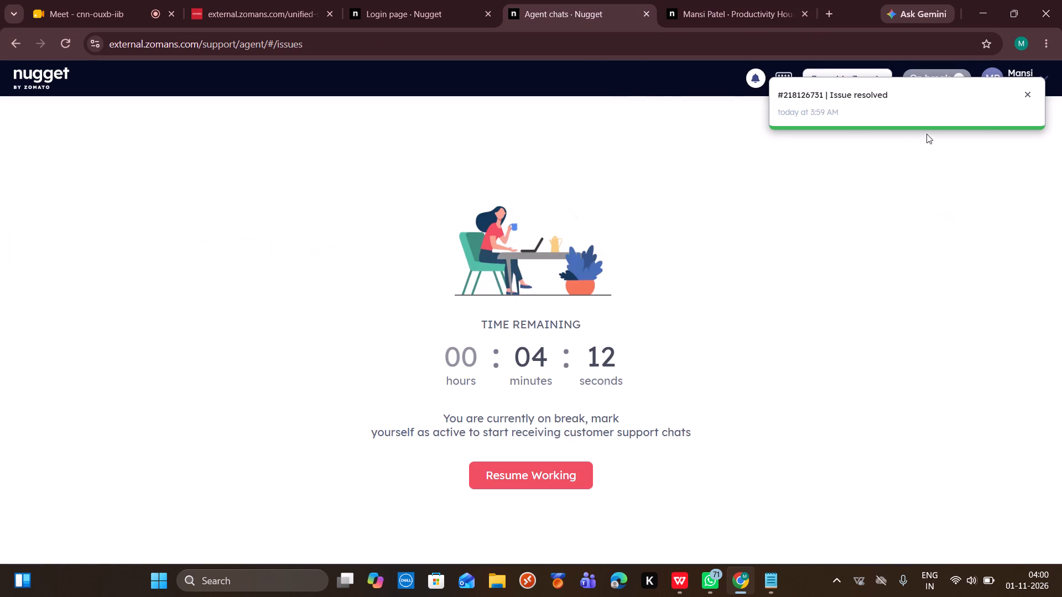
{"action": "left_click", "coordinate": [1025, 99]}
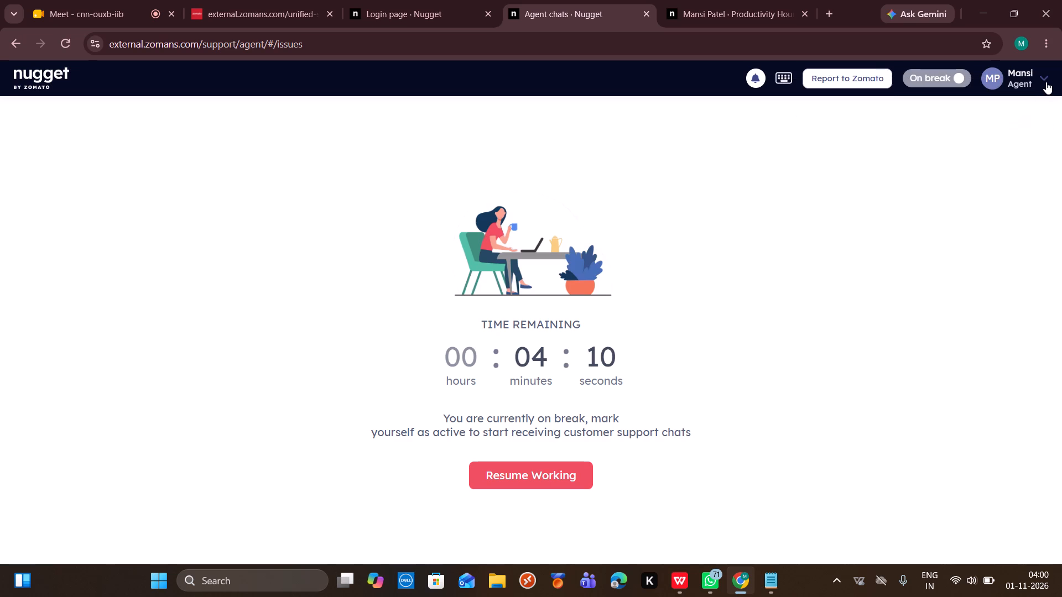
{"action": "left_click", "coordinate": [1046, 80]}
{"action": "left_click", "coordinate": [896, 282]}
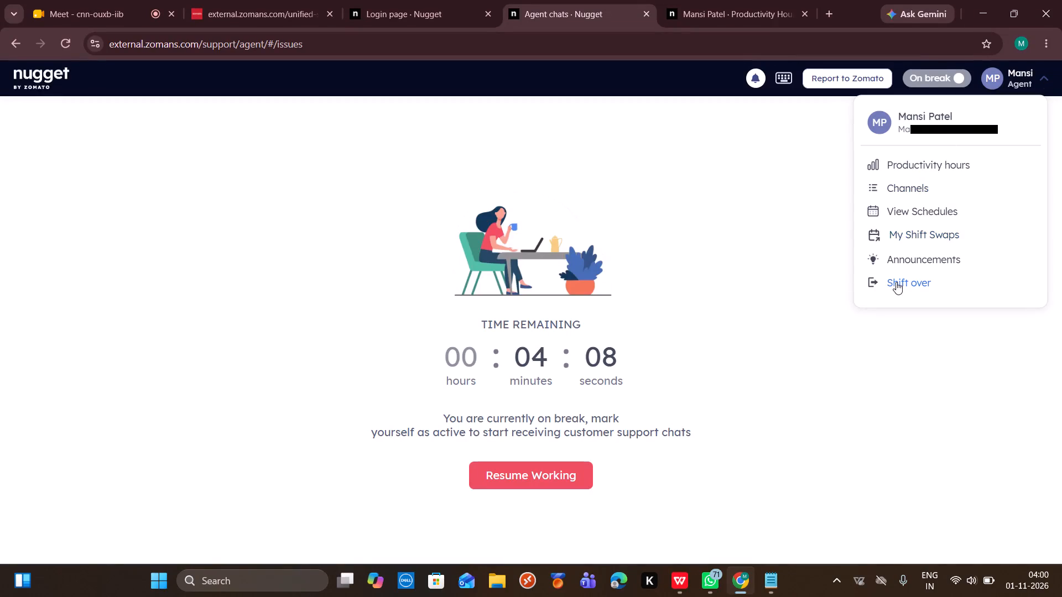
{"action": "left_click", "coordinate": [657, 353]}
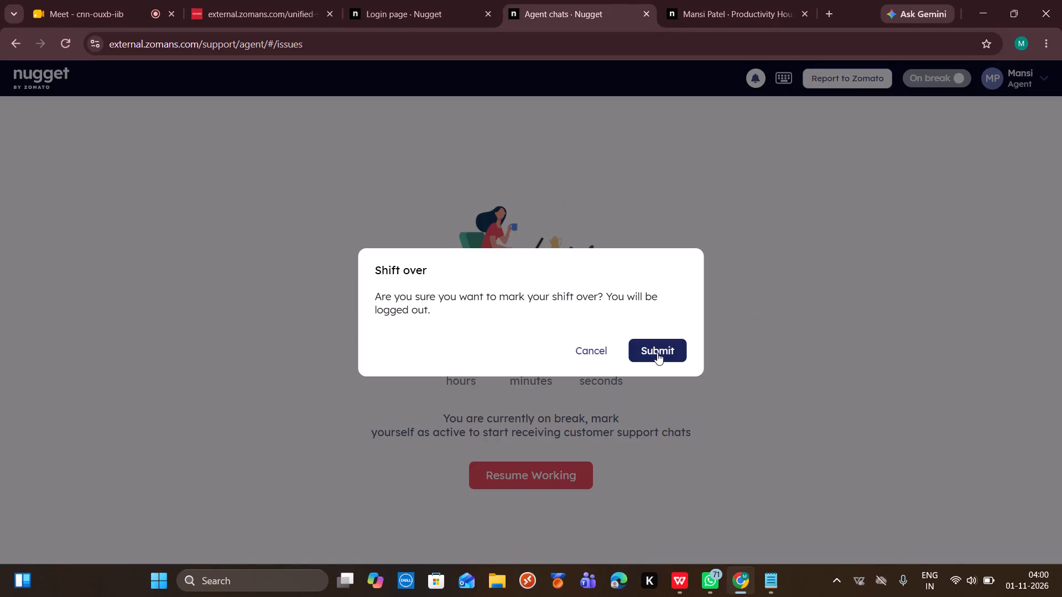